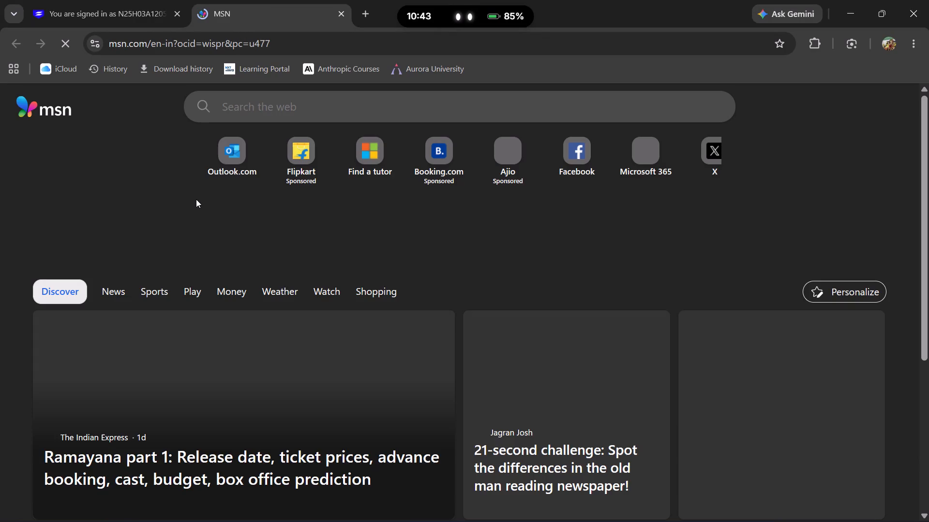
Close the two open browser tabs.
key(ctrl+w)
key(ctrl+w)
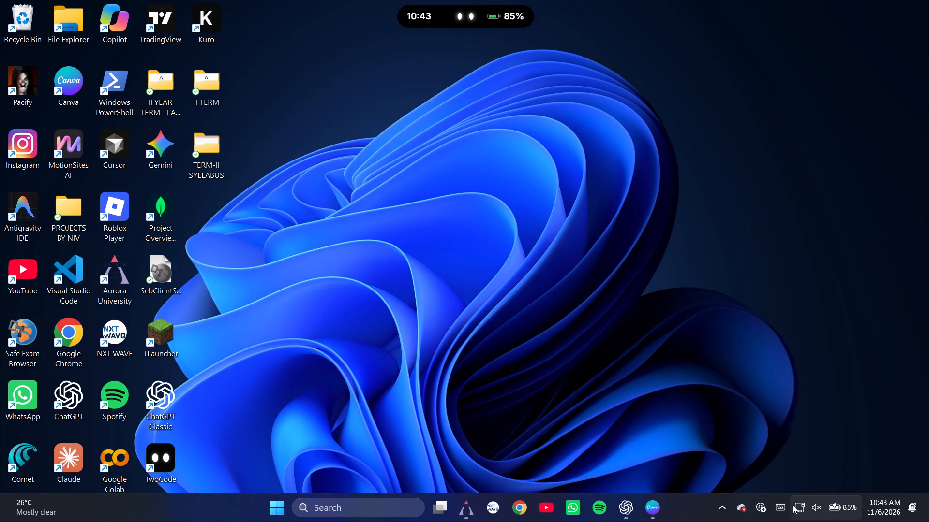
Switch to the Diwali greeting design in Canva and skip the feedback survey.
click(650, 510)
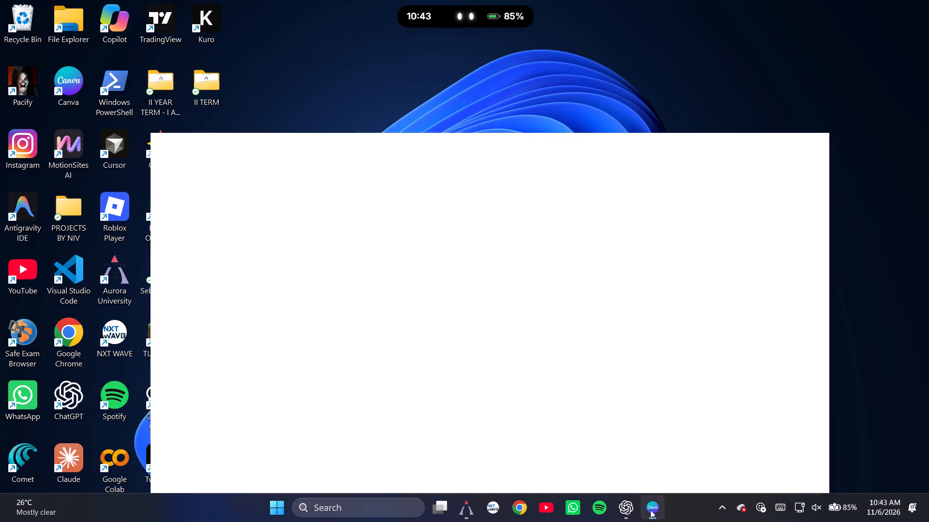
click(824, 169)
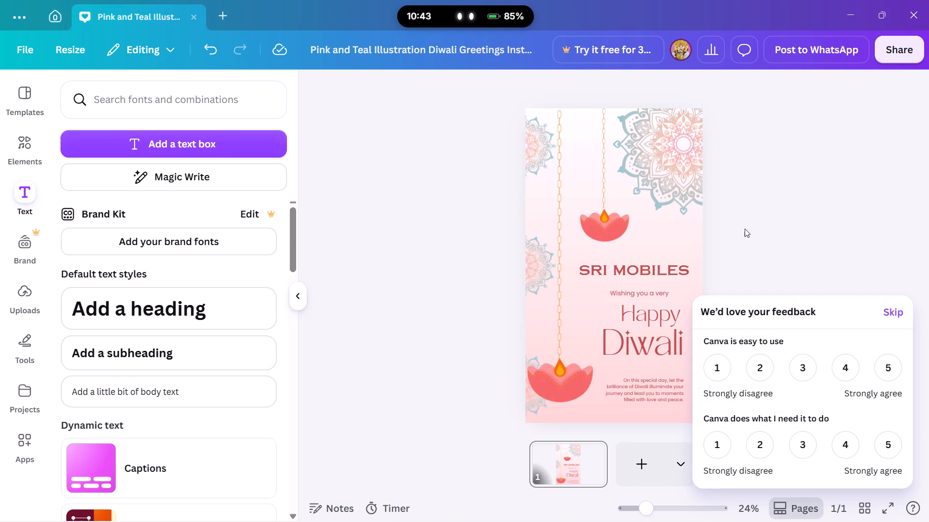
click(644, 294)
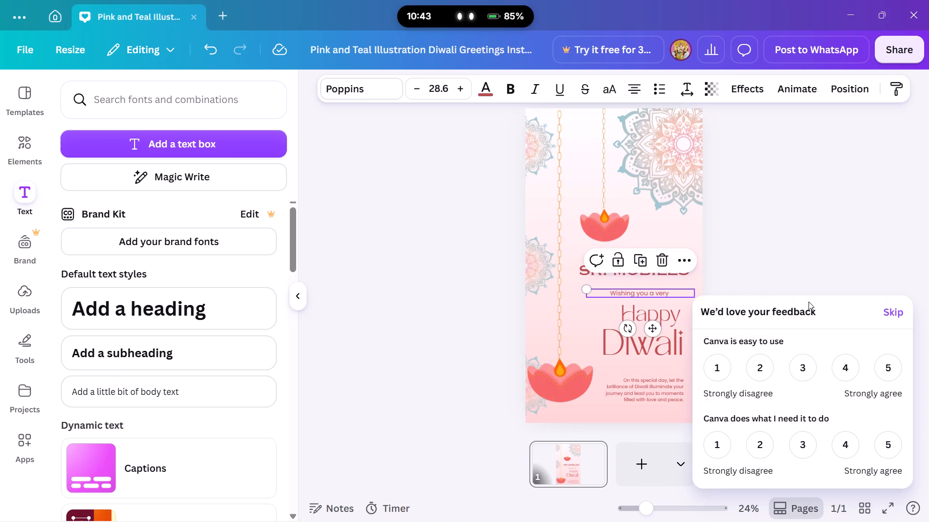
click(871, 248)
click(899, 309)
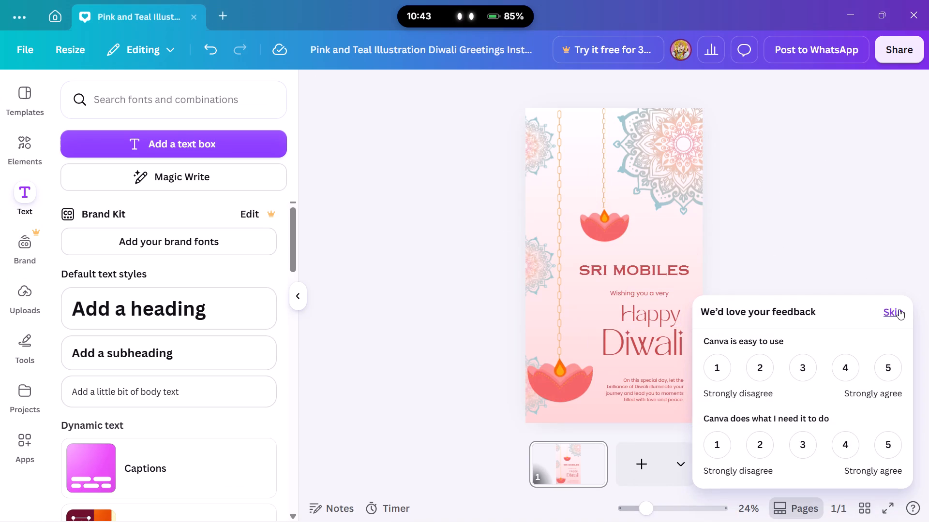
Nudge the "Wishing you a very" line slightly to the right beneath the SRI MOBILES heading.
click(669, 291)
drag(669, 291, 674, 290)
click(794, 278)
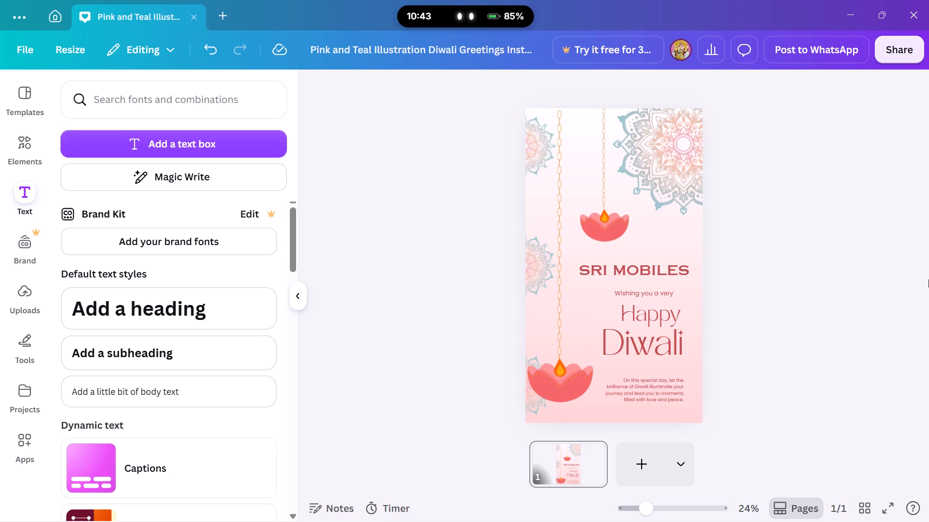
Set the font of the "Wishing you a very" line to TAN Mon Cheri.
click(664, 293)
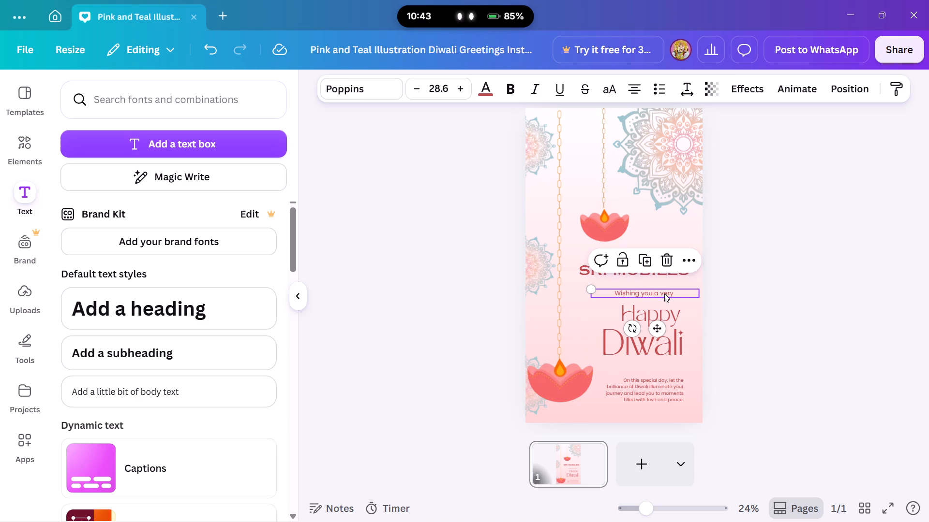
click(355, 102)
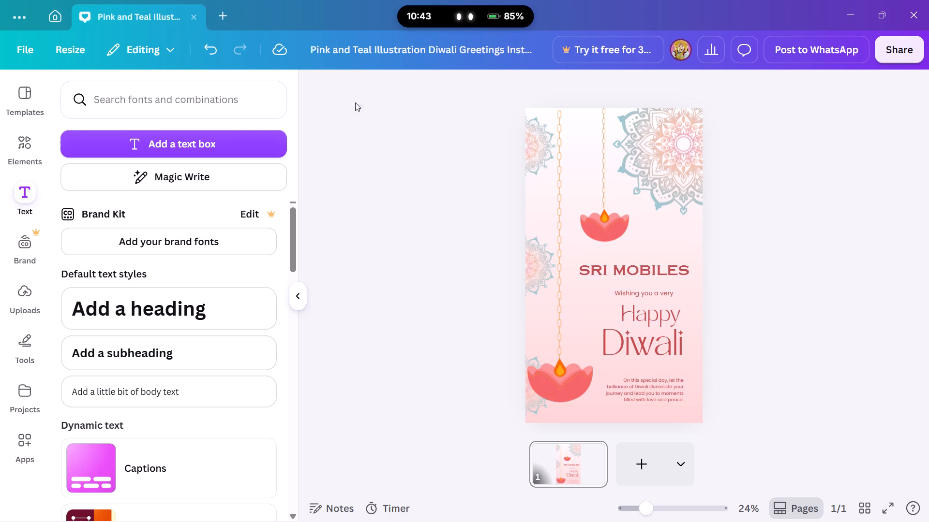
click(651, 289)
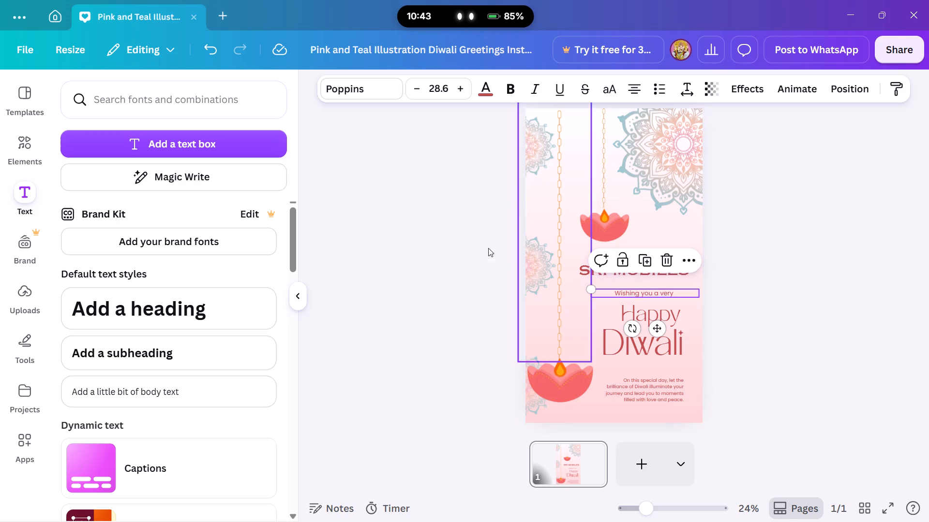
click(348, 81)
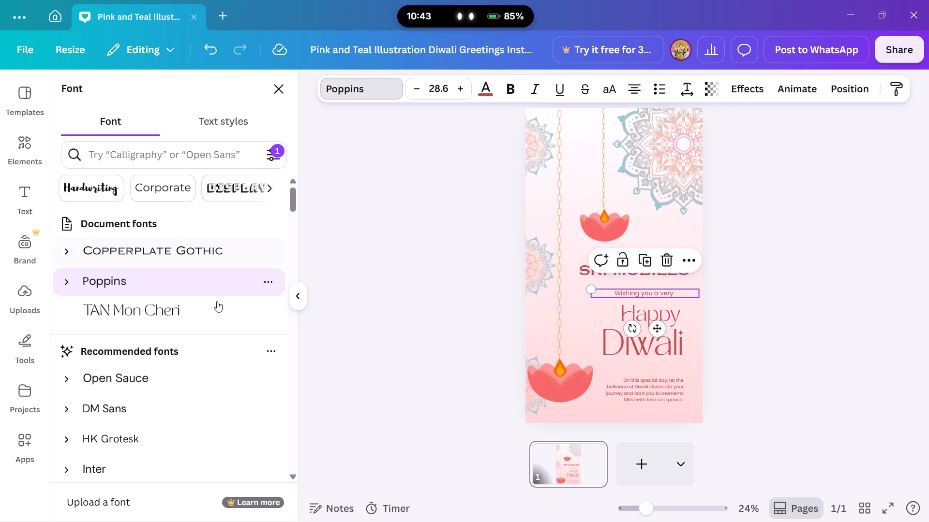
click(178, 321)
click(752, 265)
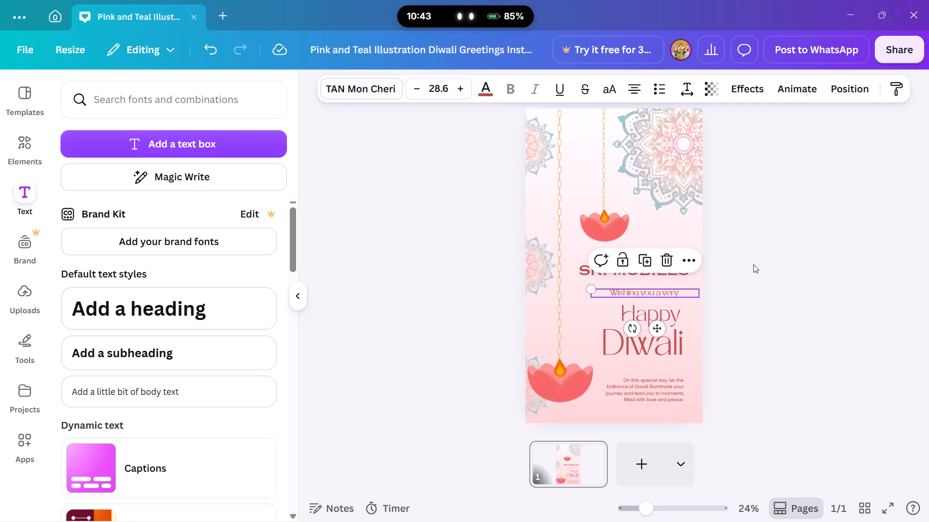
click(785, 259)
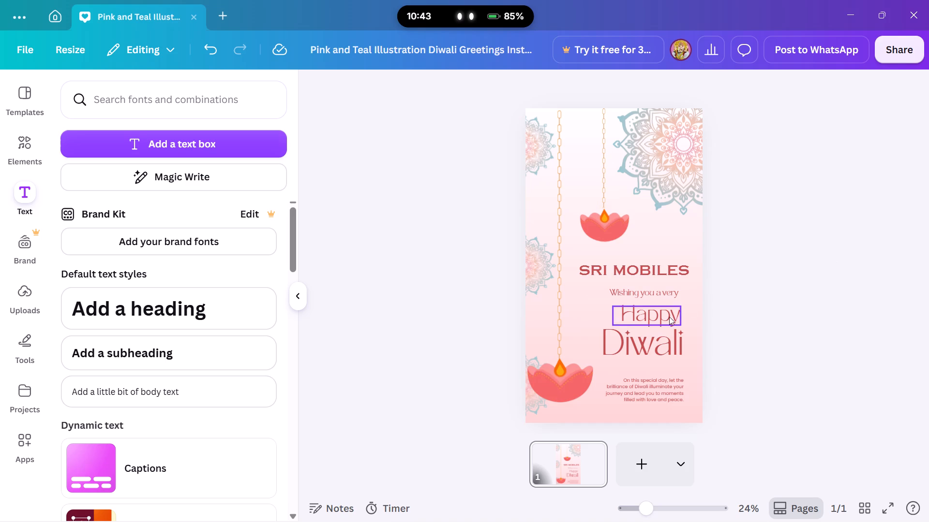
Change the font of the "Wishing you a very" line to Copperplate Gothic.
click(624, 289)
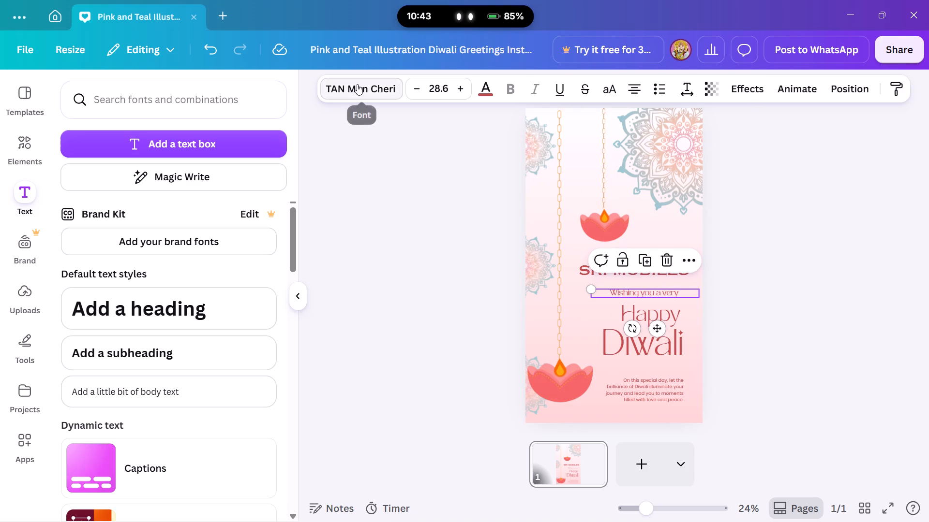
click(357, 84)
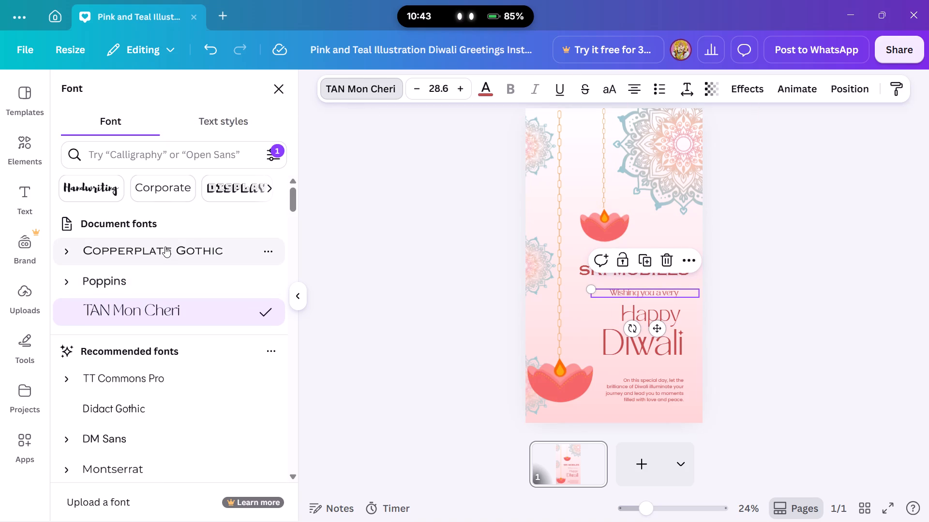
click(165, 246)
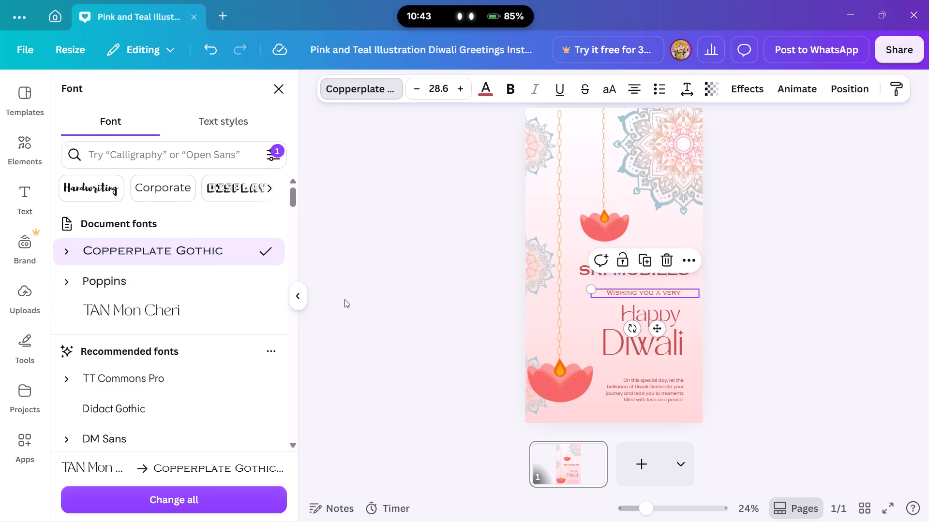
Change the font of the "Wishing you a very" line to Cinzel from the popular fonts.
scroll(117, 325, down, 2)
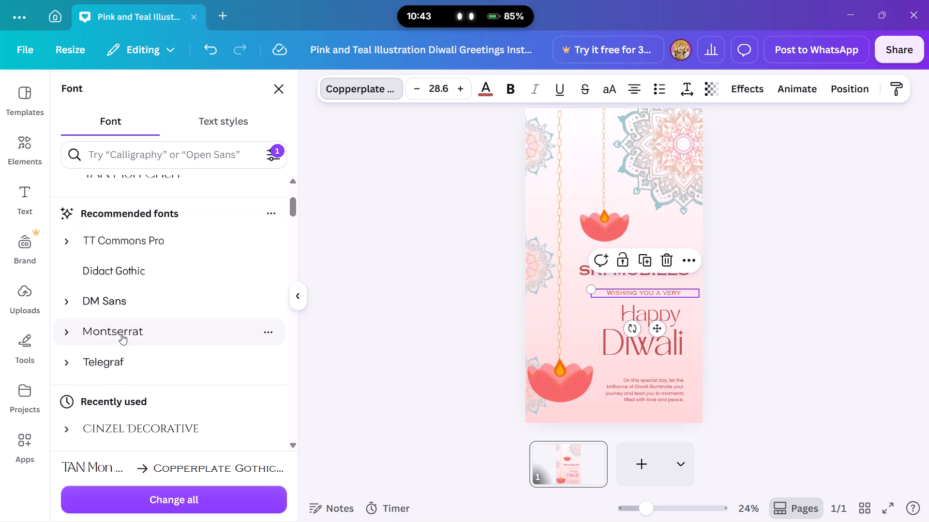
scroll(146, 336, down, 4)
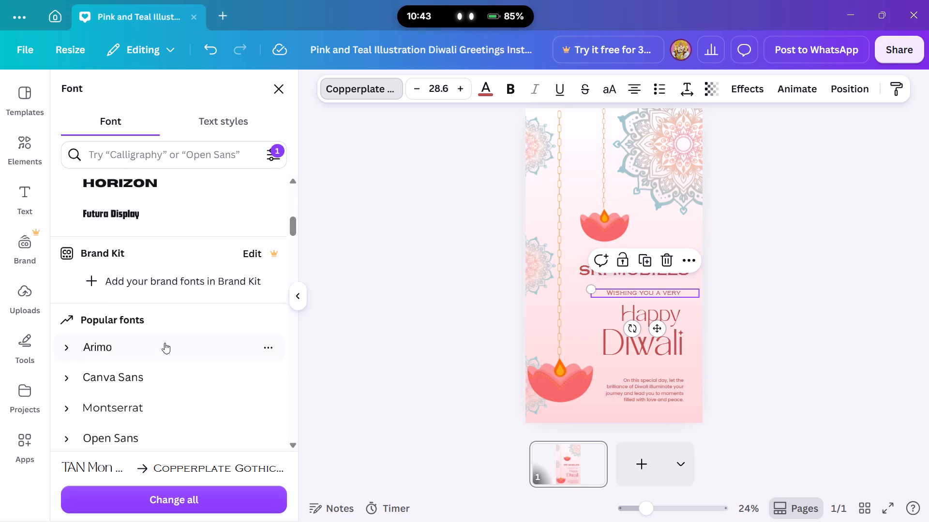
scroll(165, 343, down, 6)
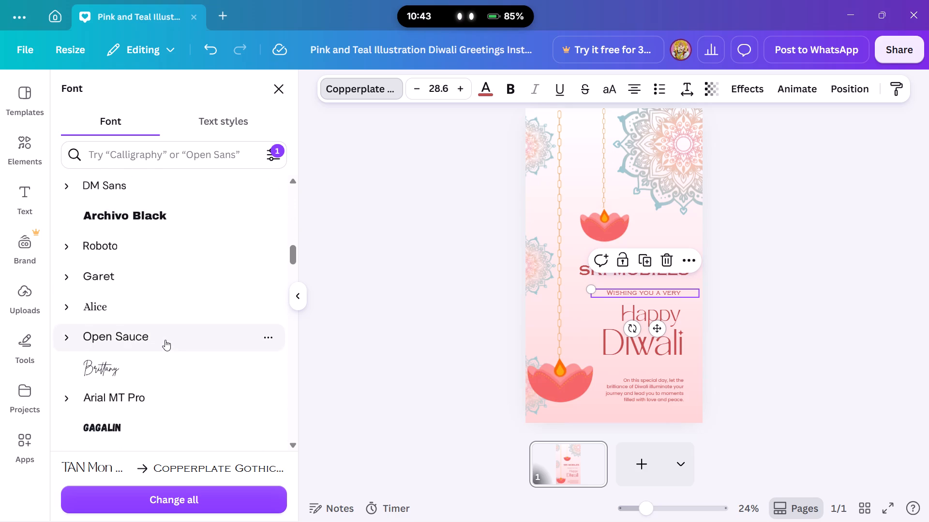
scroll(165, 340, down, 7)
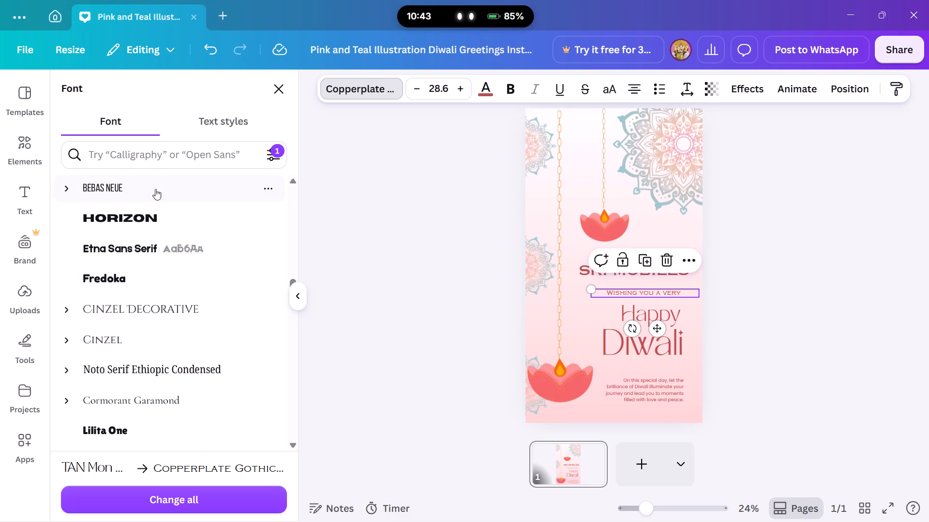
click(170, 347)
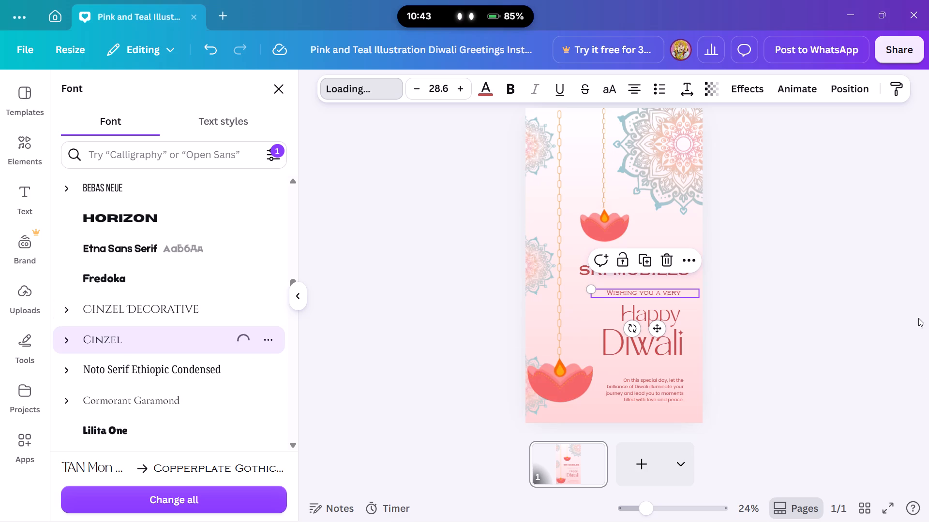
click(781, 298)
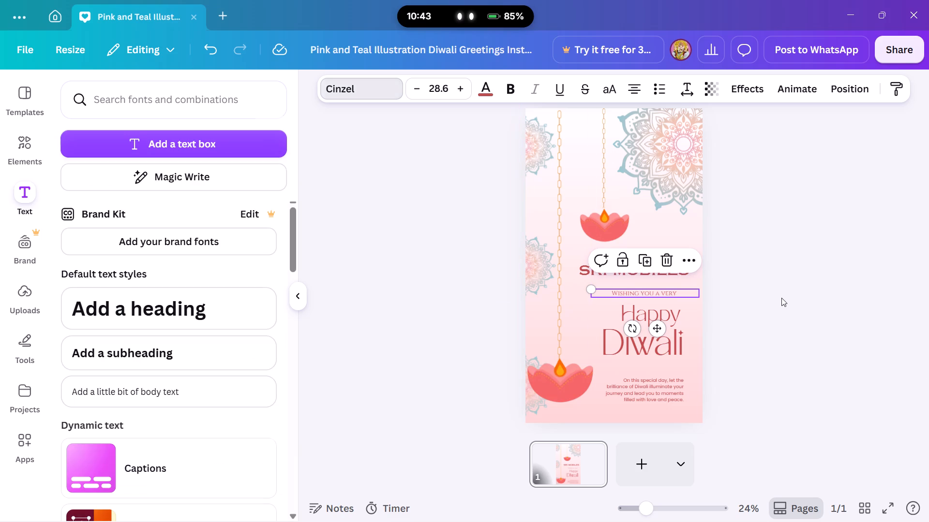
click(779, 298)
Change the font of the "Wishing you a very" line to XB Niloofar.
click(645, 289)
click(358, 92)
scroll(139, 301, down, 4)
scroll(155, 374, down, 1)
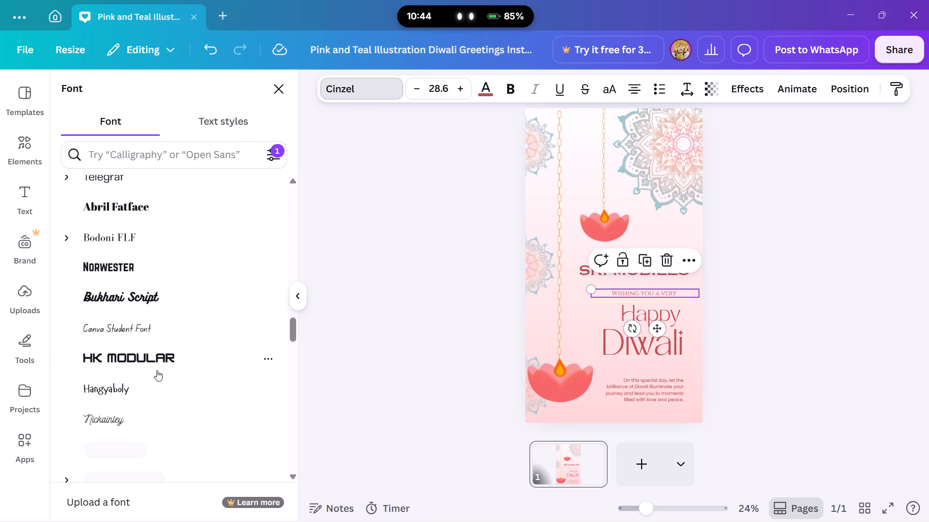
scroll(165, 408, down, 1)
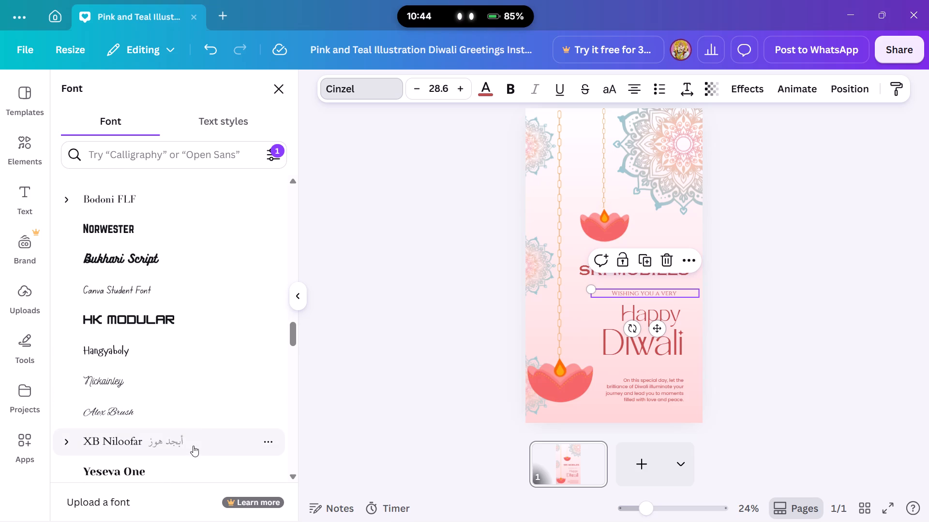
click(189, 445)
Change the font of the "Wishing you a very" line to Alta.
scroll(171, 405, down, 2)
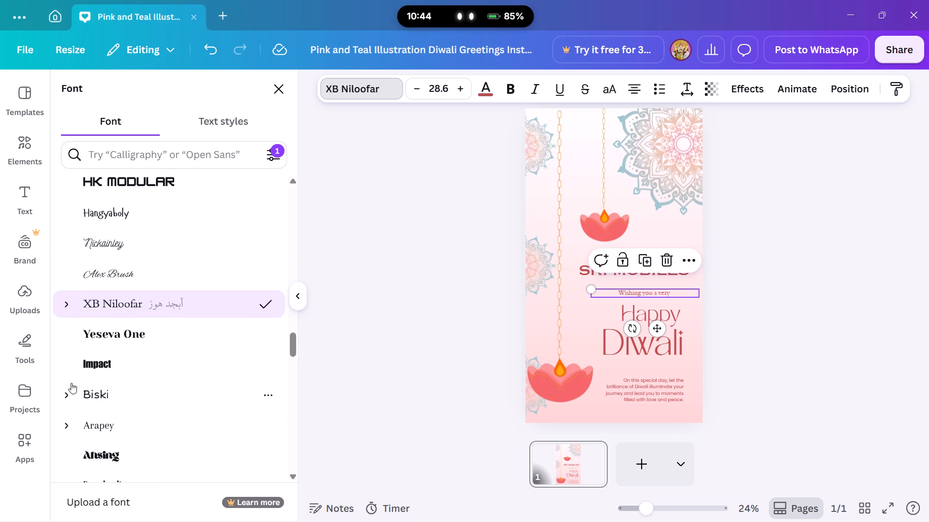
scroll(82, 352, down, 1)
scroll(107, 305, down, 1)
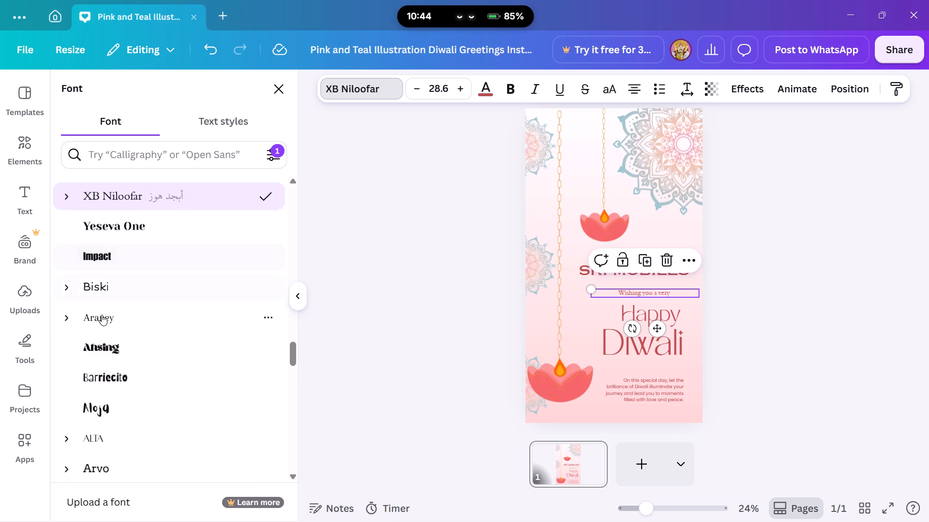
scroll(113, 350, down, 1)
click(112, 339)
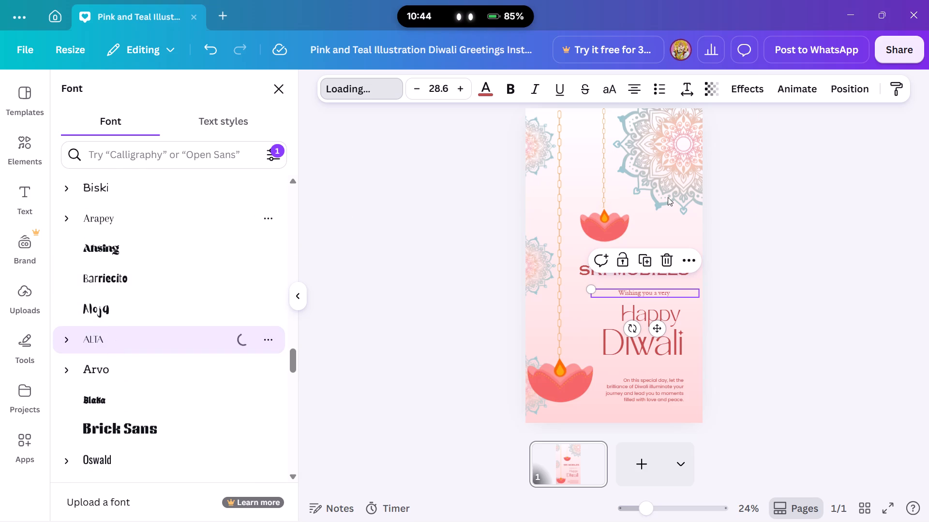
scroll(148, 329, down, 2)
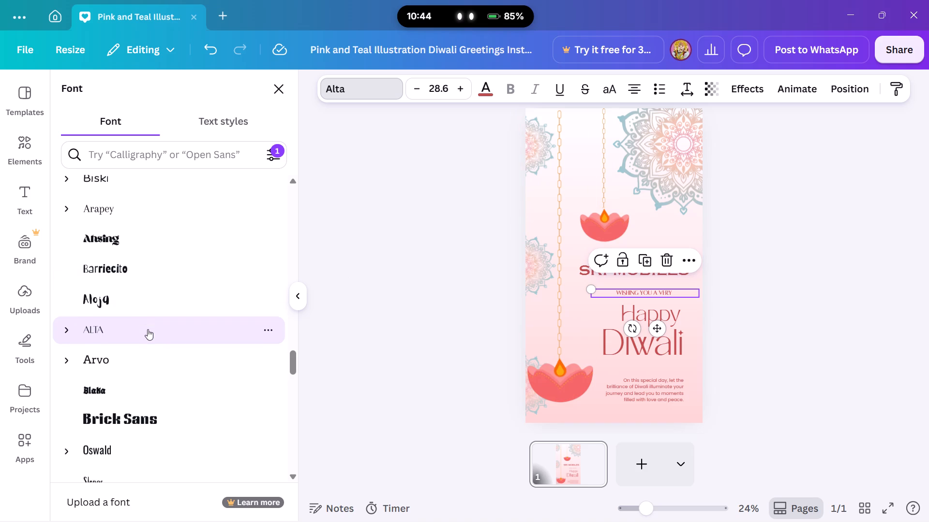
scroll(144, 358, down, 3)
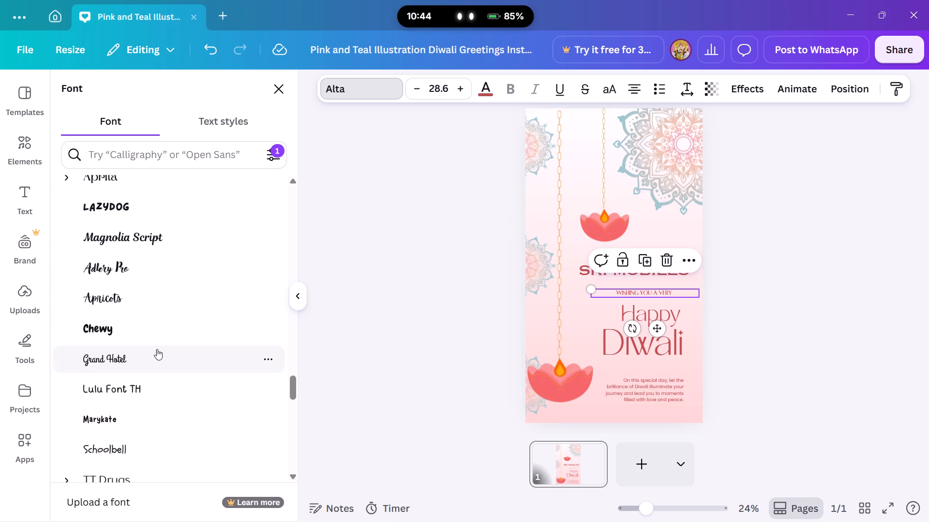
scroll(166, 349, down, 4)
click(838, 0)
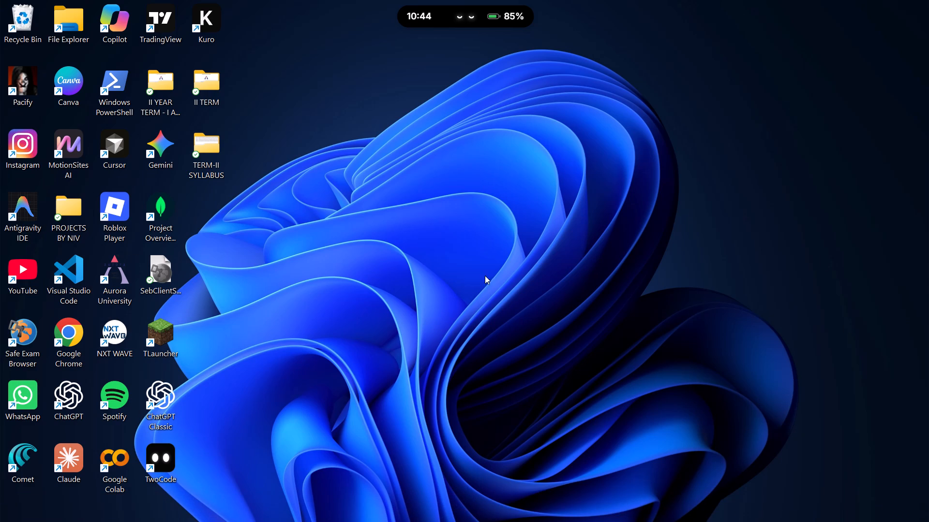
click(438, 508)
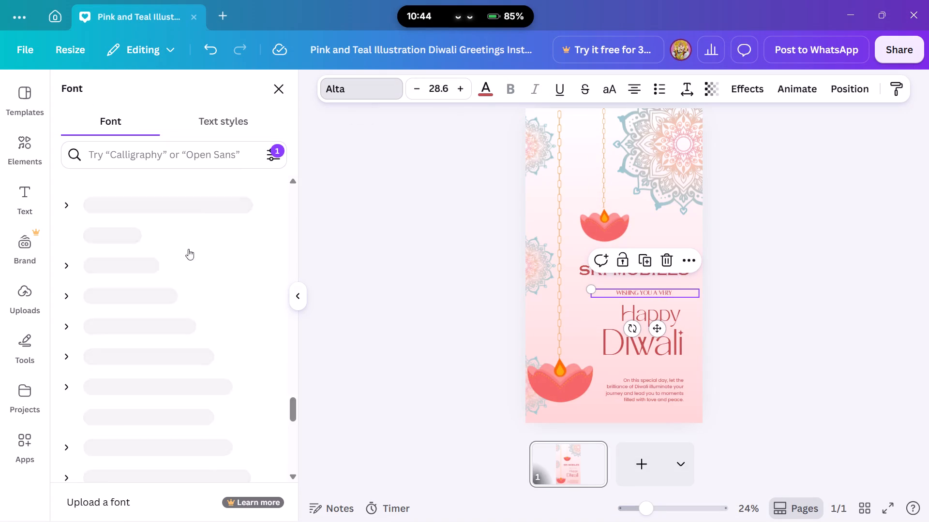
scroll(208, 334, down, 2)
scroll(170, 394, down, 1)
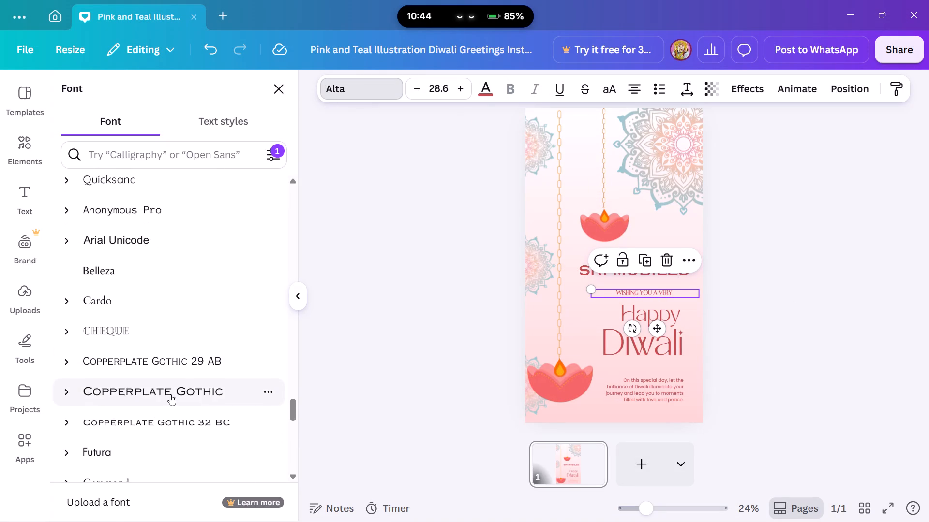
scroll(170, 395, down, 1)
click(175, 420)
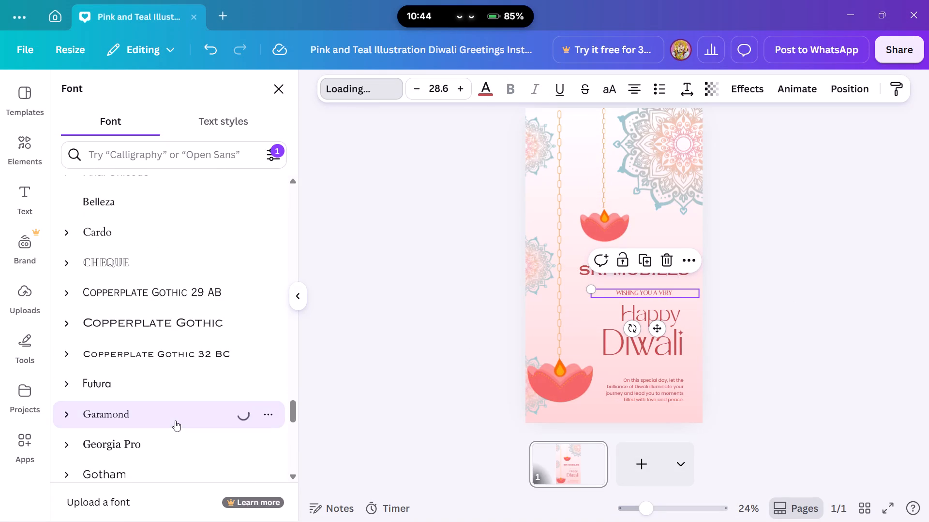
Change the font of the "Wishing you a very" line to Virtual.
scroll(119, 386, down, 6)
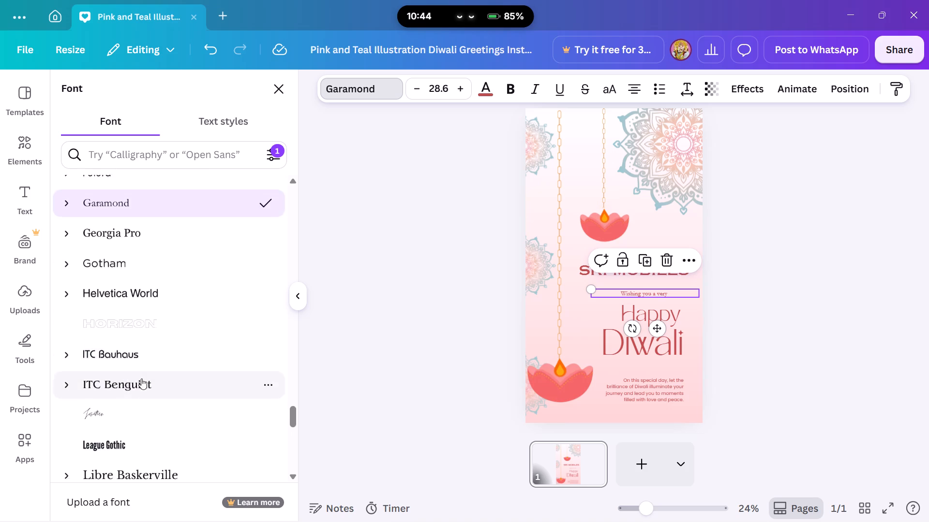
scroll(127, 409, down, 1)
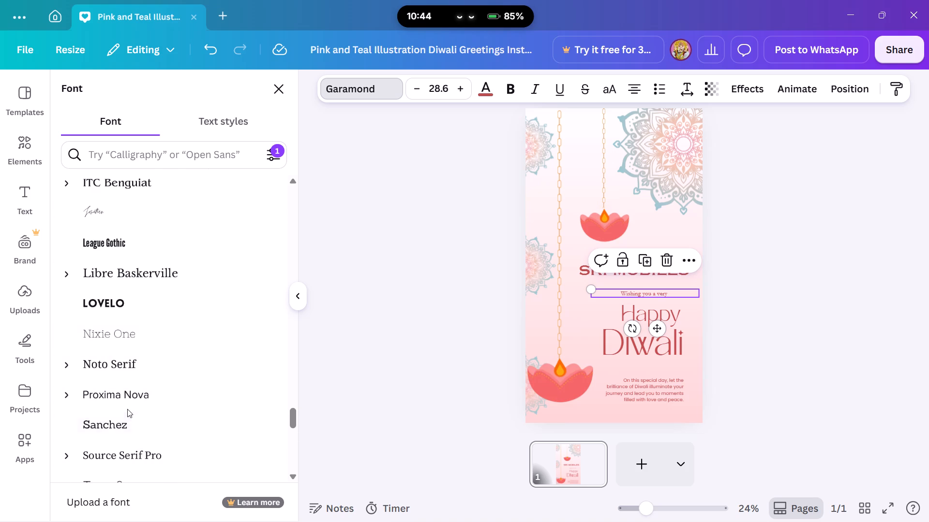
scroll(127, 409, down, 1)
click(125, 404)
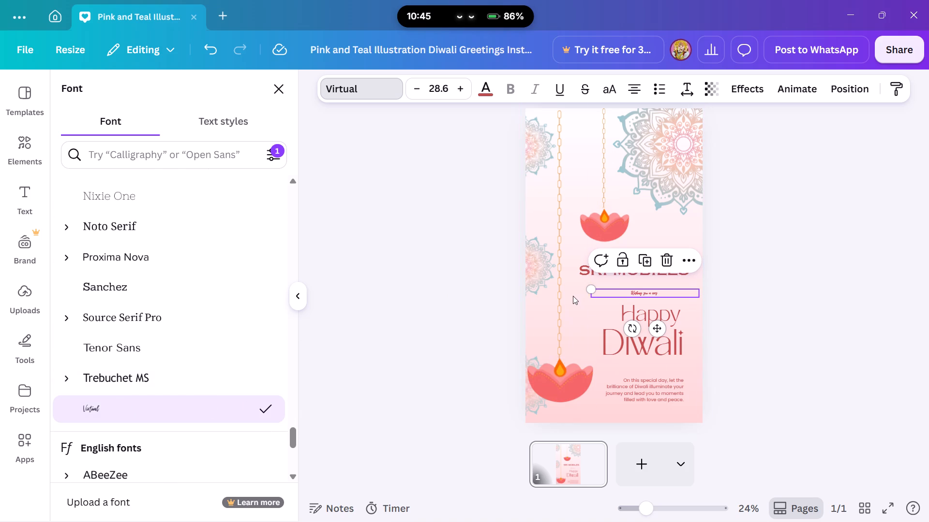
Enlarge the "Wishing you a very" line to about size 69.3 and place it between SRI MOBILES and Happy.
drag(588, 290, 561, 275)
drag(647, 324, 658, 323)
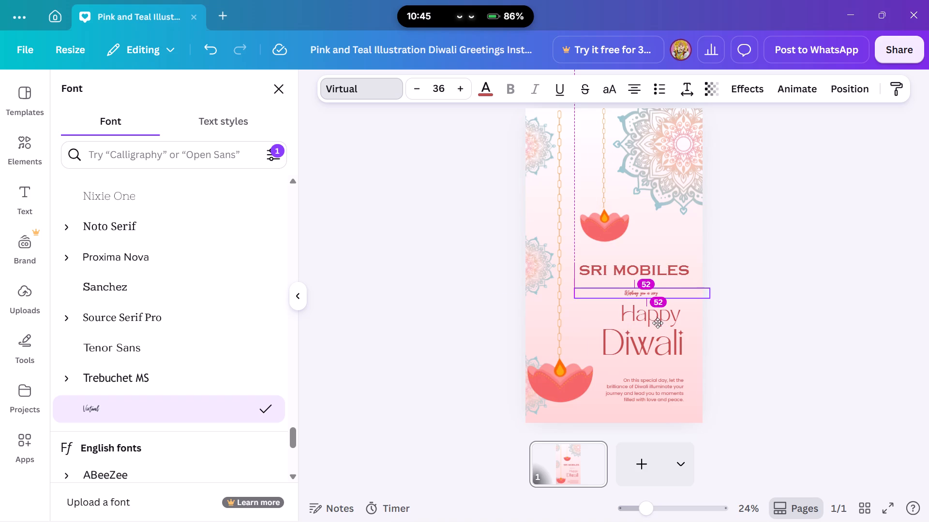
drag(658, 323, 653, 321)
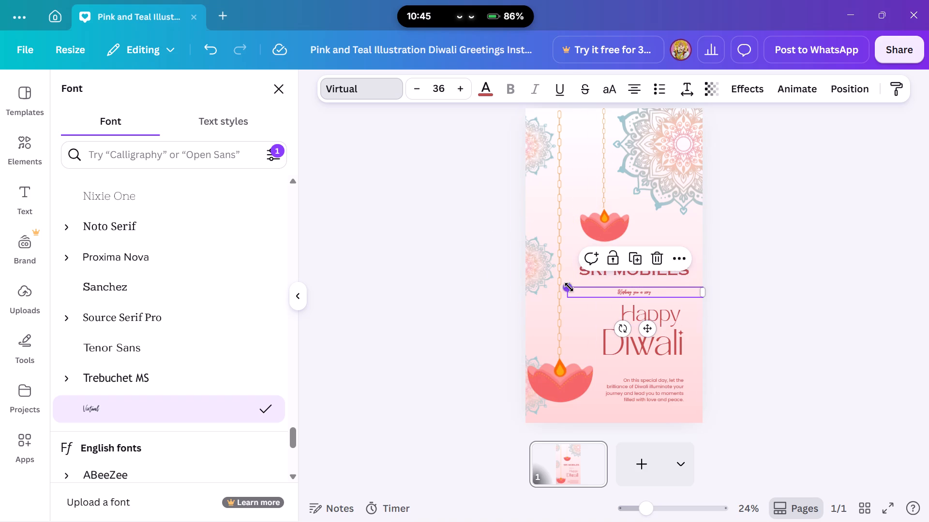
drag(569, 287, 421, 225)
drag(570, 334, 649, 332)
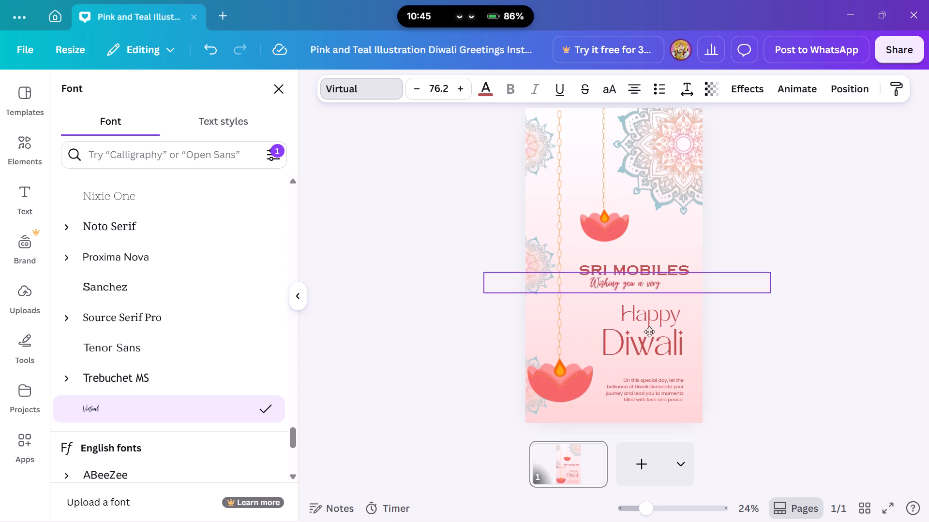
drag(649, 332, 658, 336)
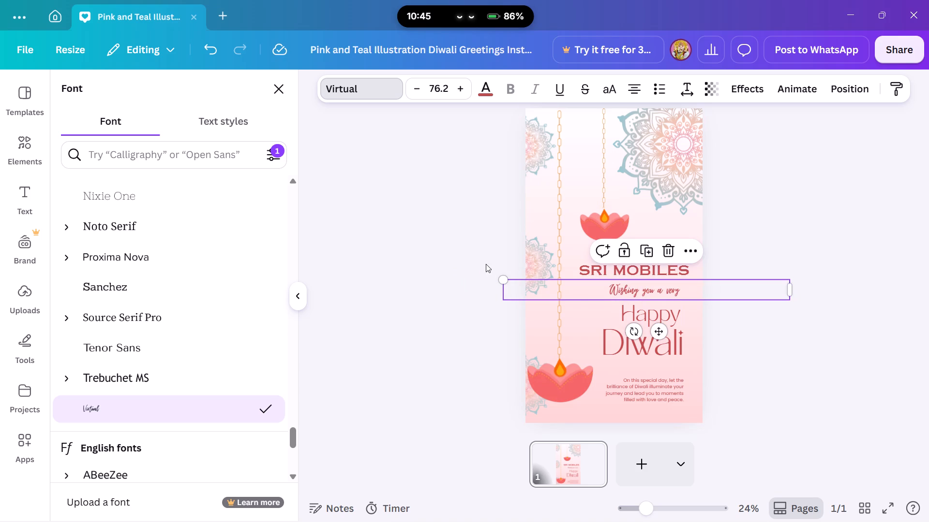
drag(502, 275, 526, 299)
drag(672, 335, 654, 333)
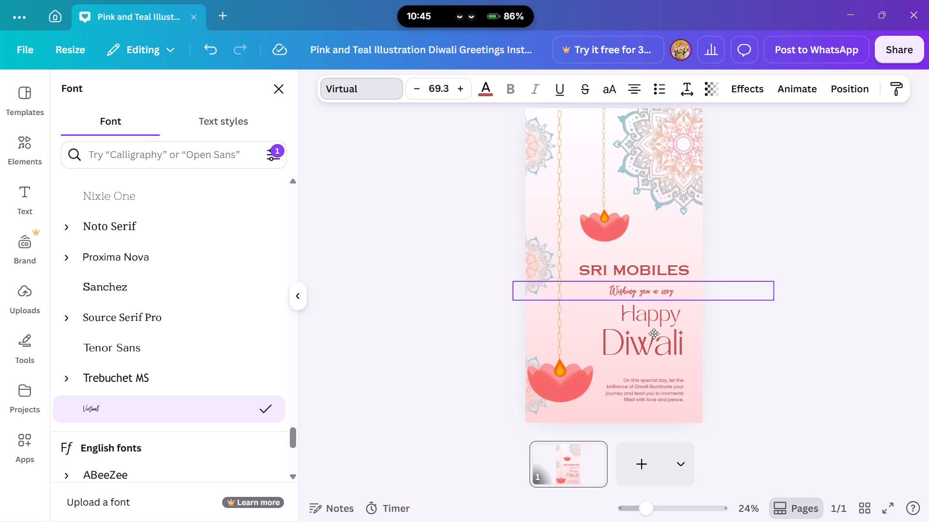
drag(654, 333, 657, 335)
click(775, 389)
click(756, 362)
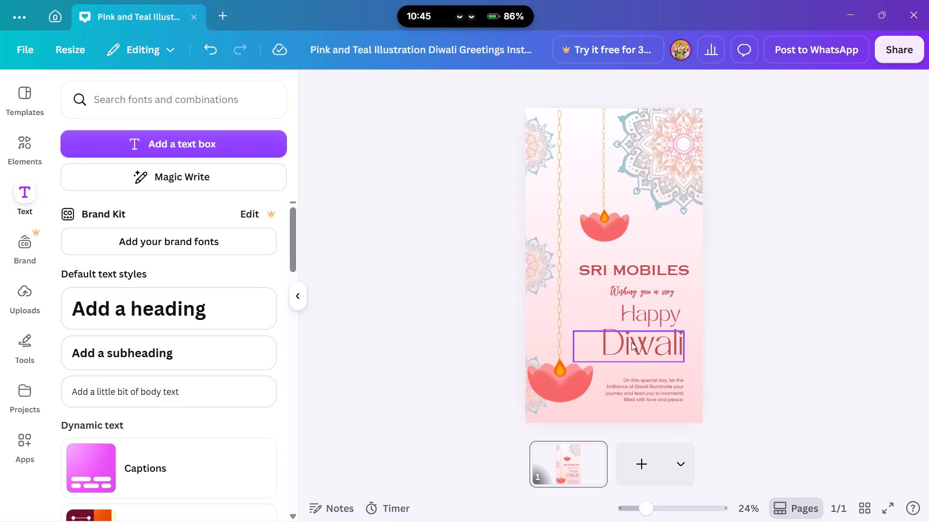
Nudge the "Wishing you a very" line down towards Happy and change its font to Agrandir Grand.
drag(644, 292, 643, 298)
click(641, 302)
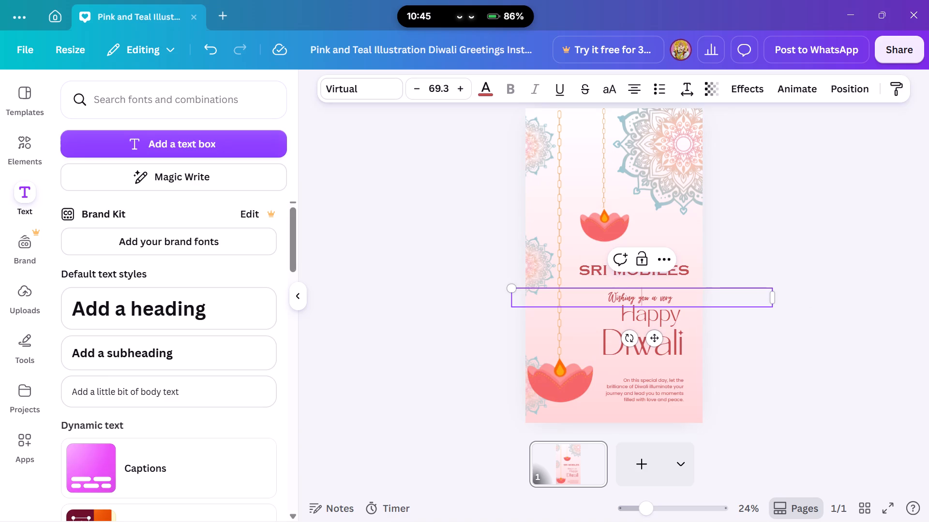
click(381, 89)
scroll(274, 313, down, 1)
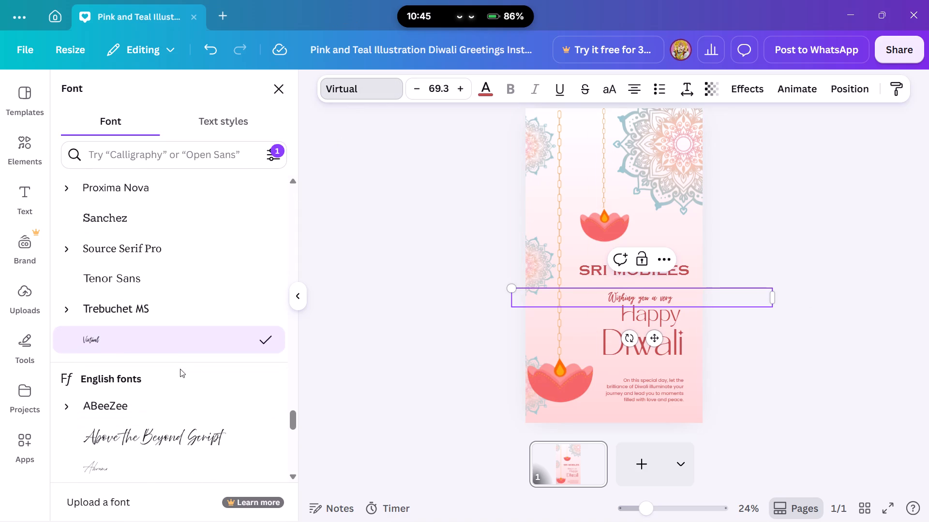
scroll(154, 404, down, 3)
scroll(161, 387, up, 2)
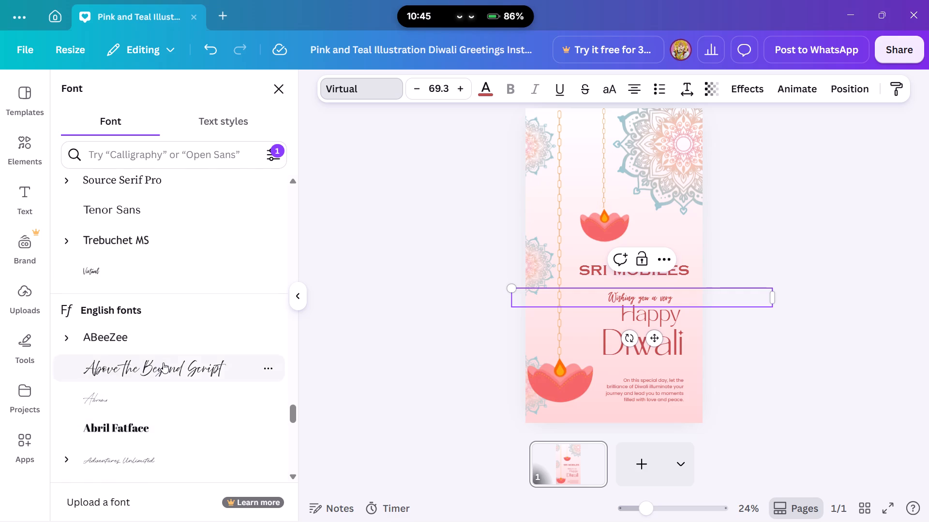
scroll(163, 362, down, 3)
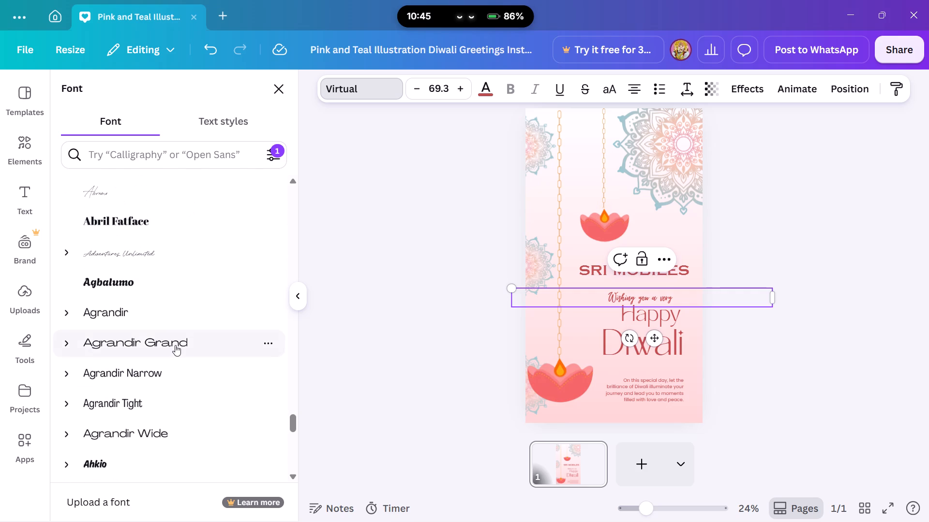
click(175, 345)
Move the "Wishing you a very" line back up into the gap between SRI MOBILES and Happy.
drag(655, 333, 655, 326)
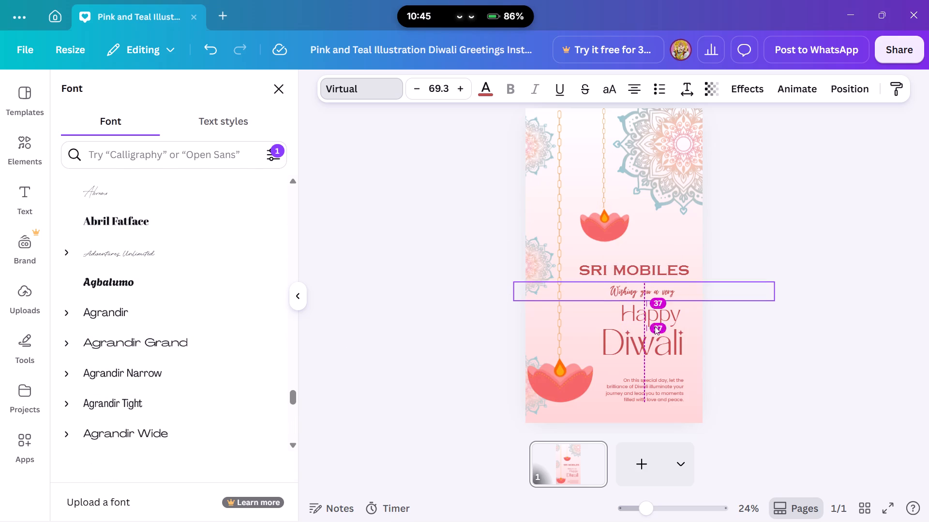
drag(655, 326, 657, 327)
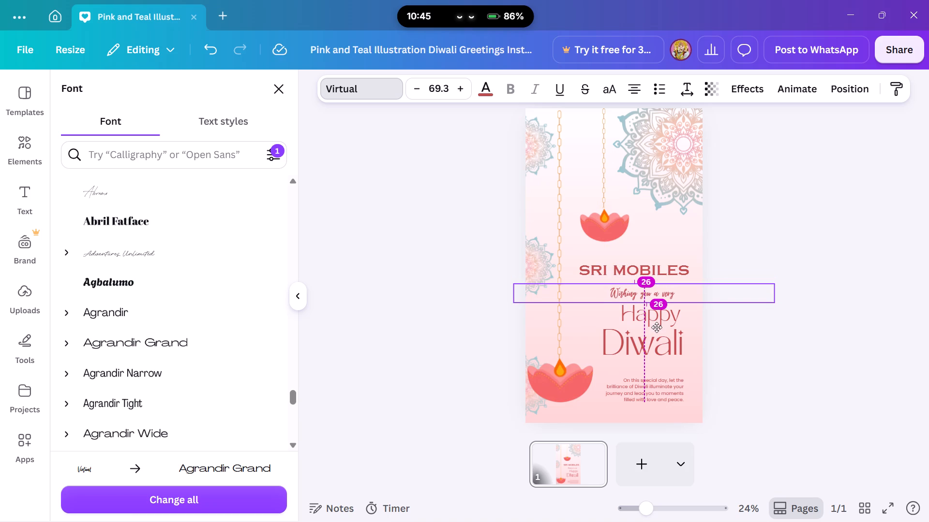
drag(657, 327, 658, 327)
Change the font of the "Wishing you a very" line to Allison from the English fonts.
click(198, 343)
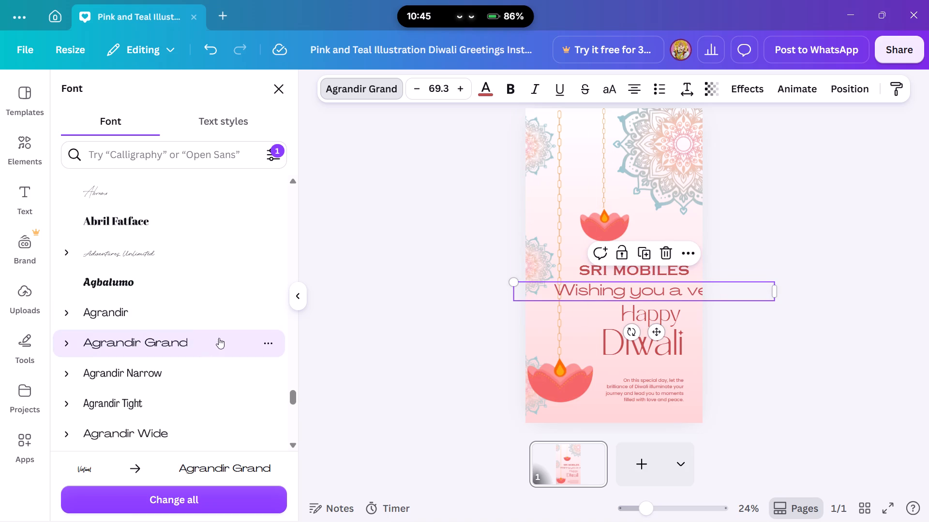
scroll(178, 313, down, 1)
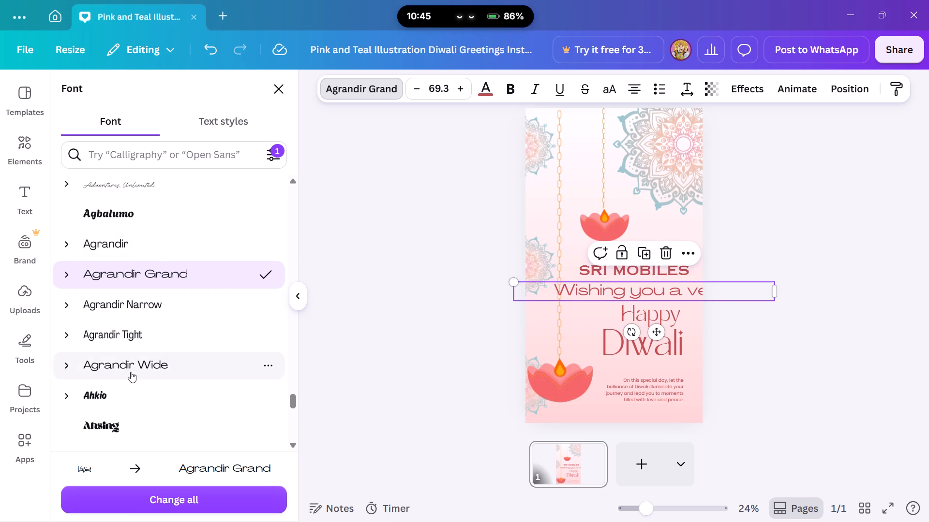
scroll(126, 355, down, 5)
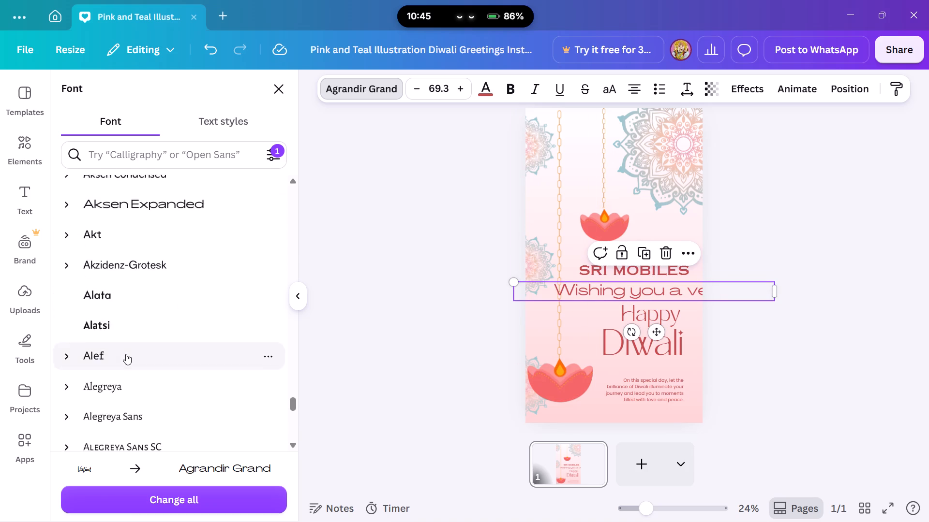
scroll(126, 354, down, 7)
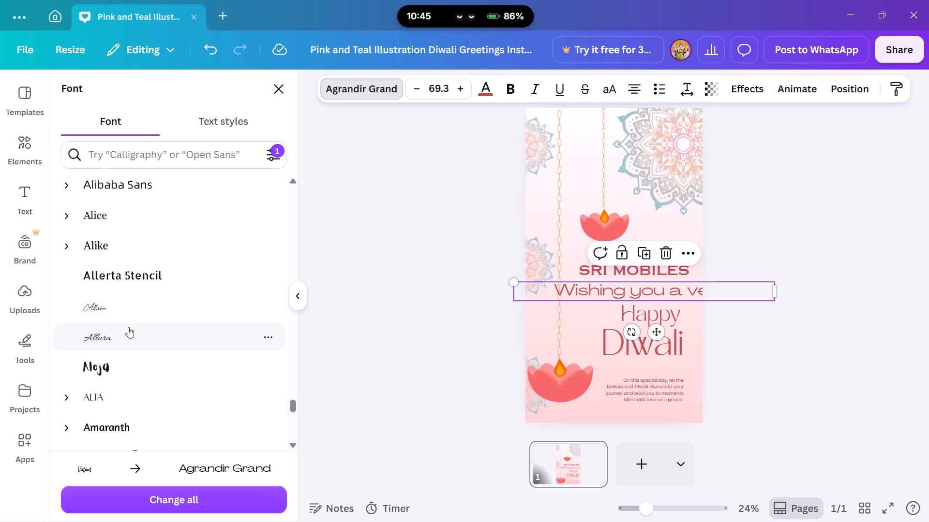
click(145, 244)
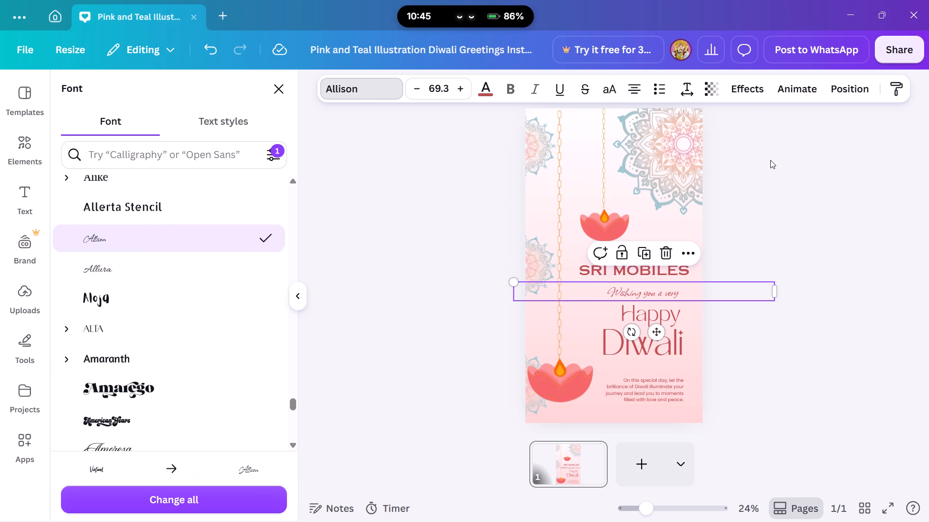
drag(796, 243, 791, 244)
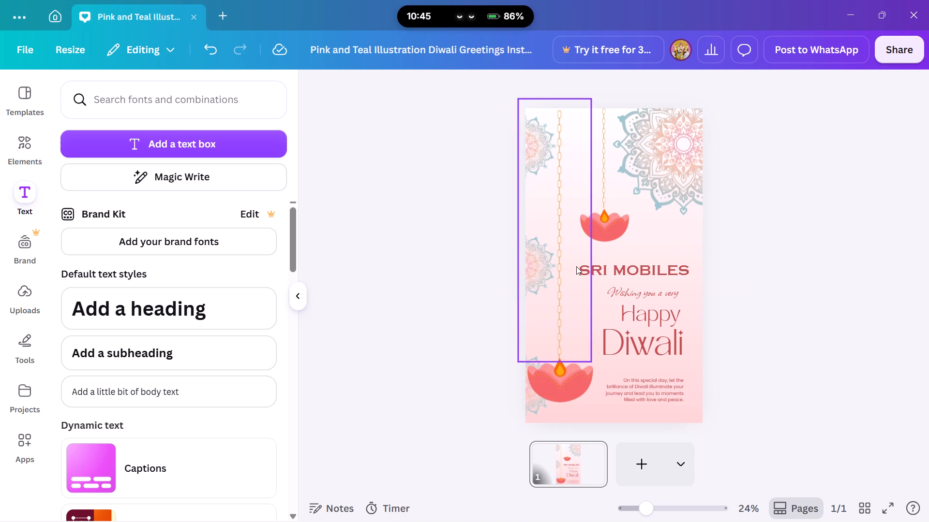
Duplicate the middle mandala on the design's left edge and place a smaller copy at the right edge, just above SRI MOBILES.
click(533, 271)
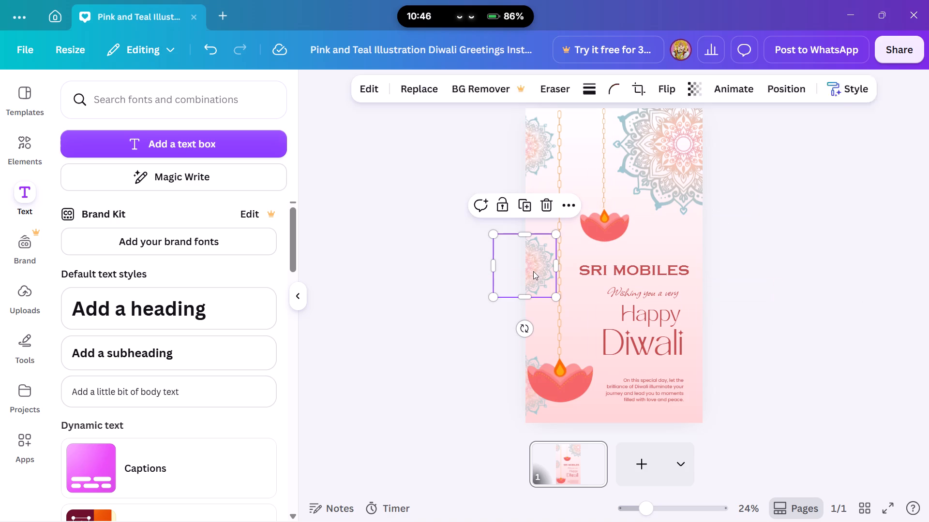
click(574, 204)
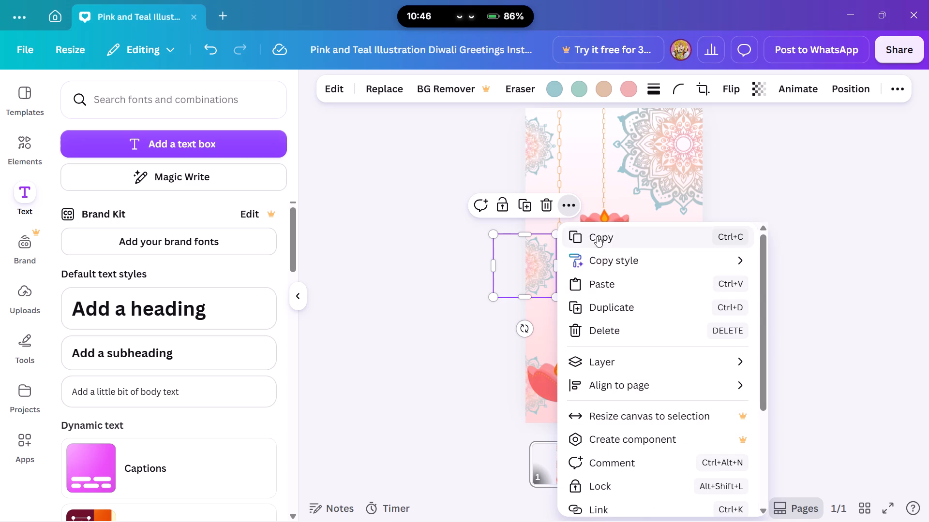
click(645, 305)
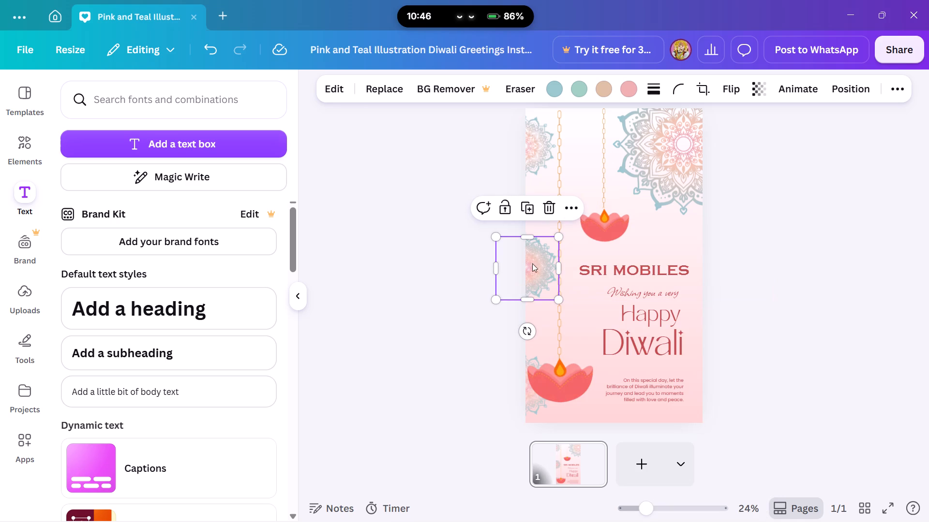
drag(532, 258, 717, 225)
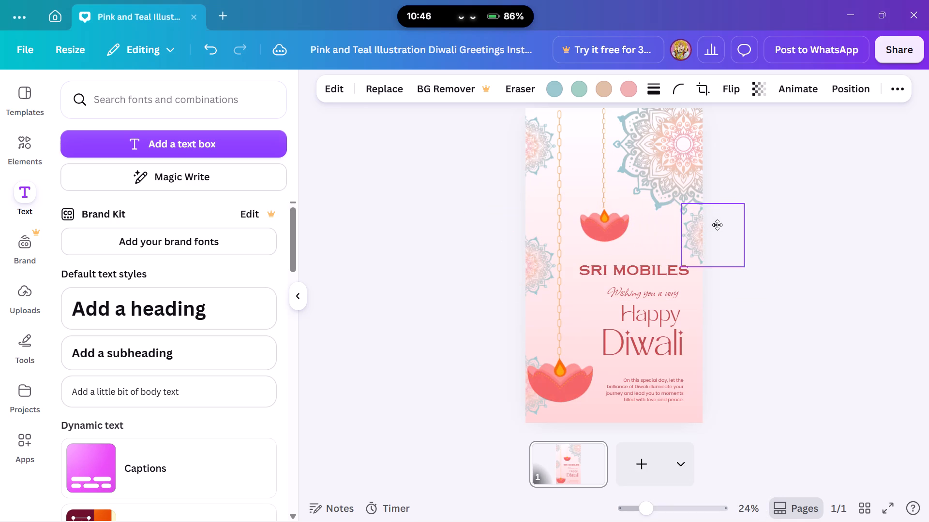
drag(717, 225, 718, 213)
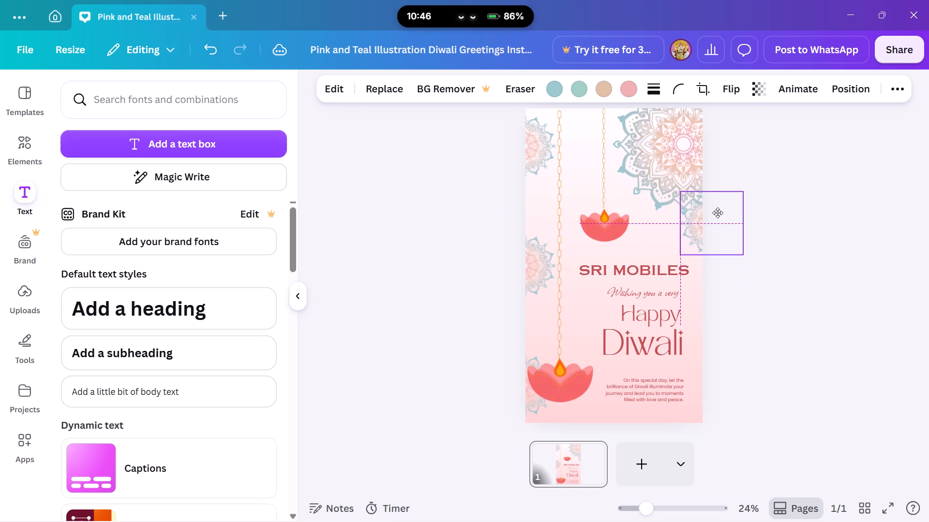
drag(718, 213, 710, 211)
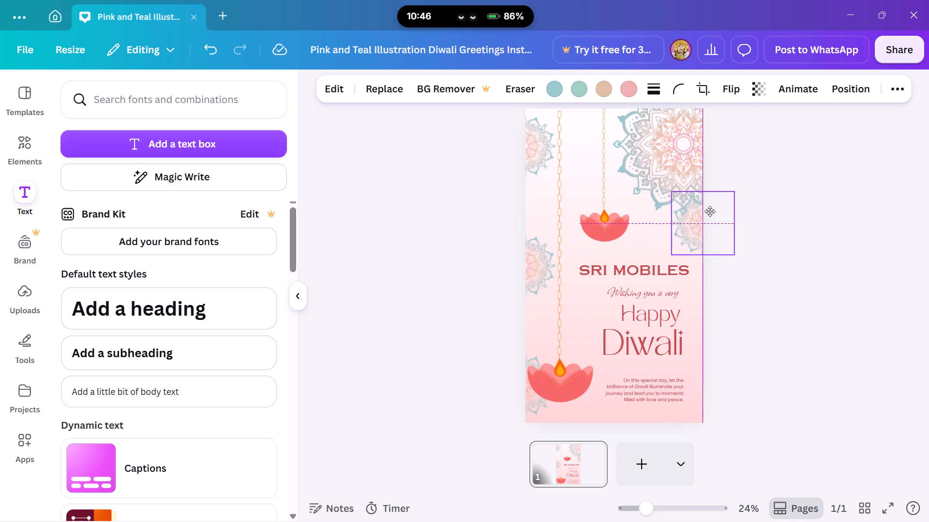
drag(710, 211, 703, 244)
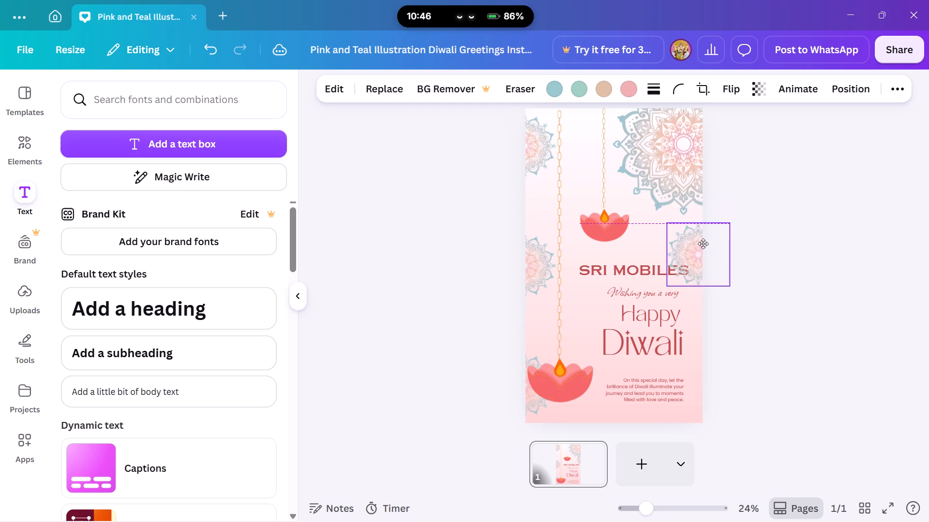
drag(703, 244, 705, 232)
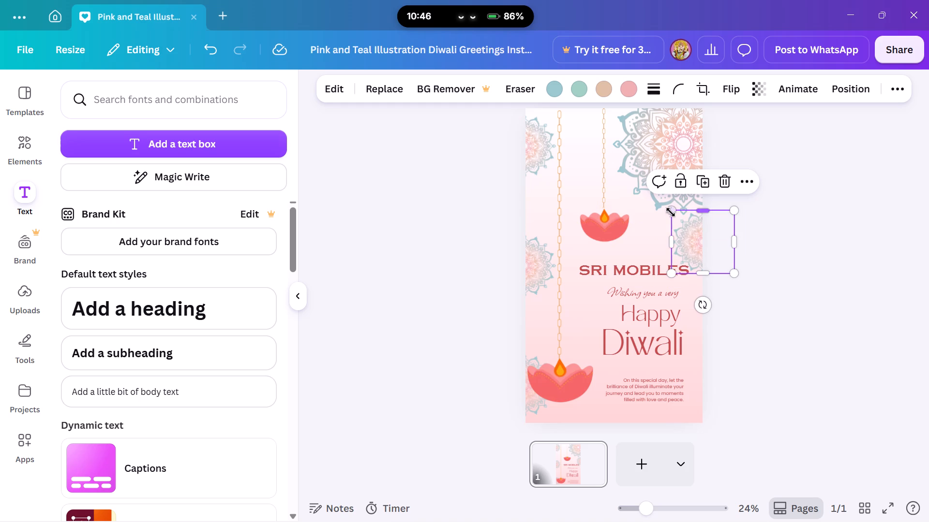
drag(670, 212, 680, 227)
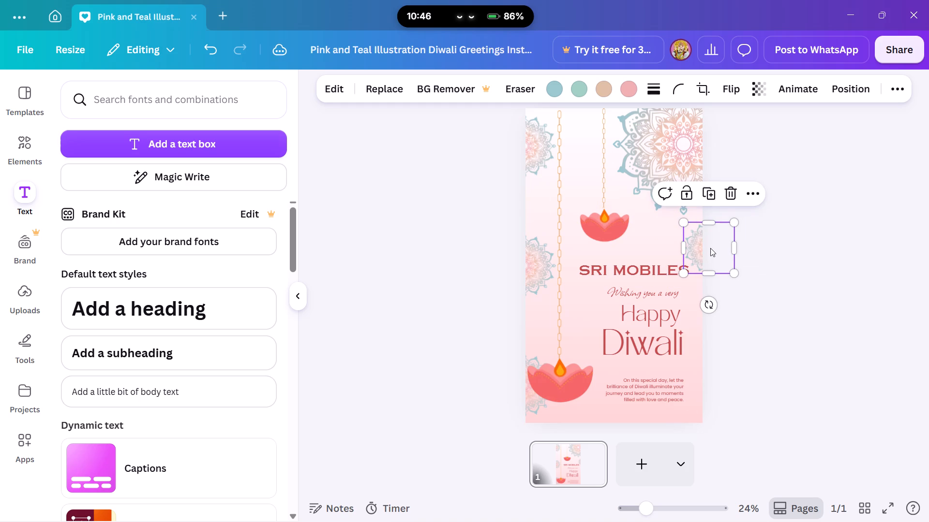
drag(713, 246, 707, 236)
click(791, 246)
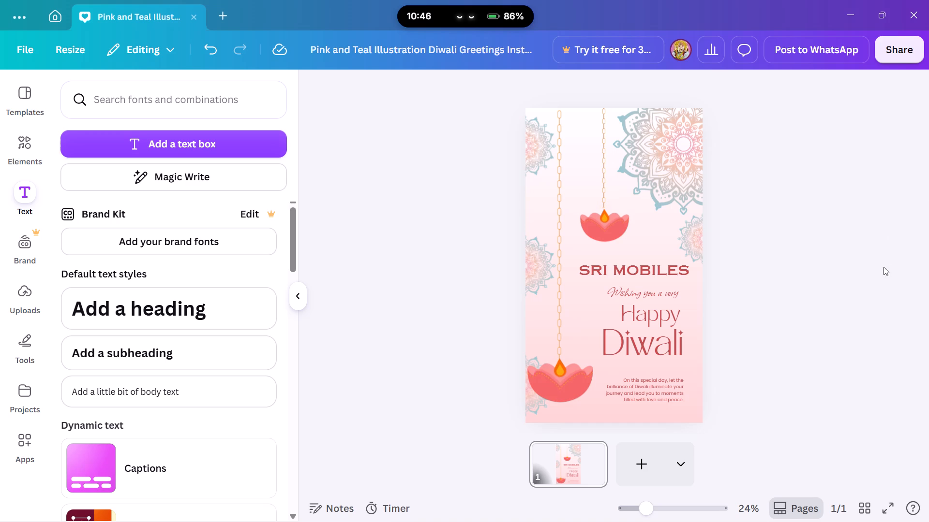
Enlarge the word "Diwali" to about size 120.
click(653, 361)
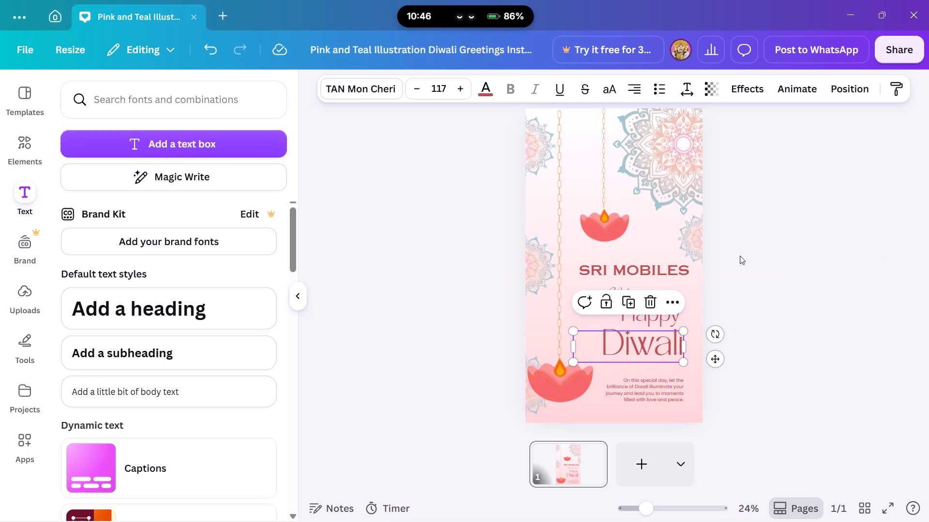
click(571, 325)
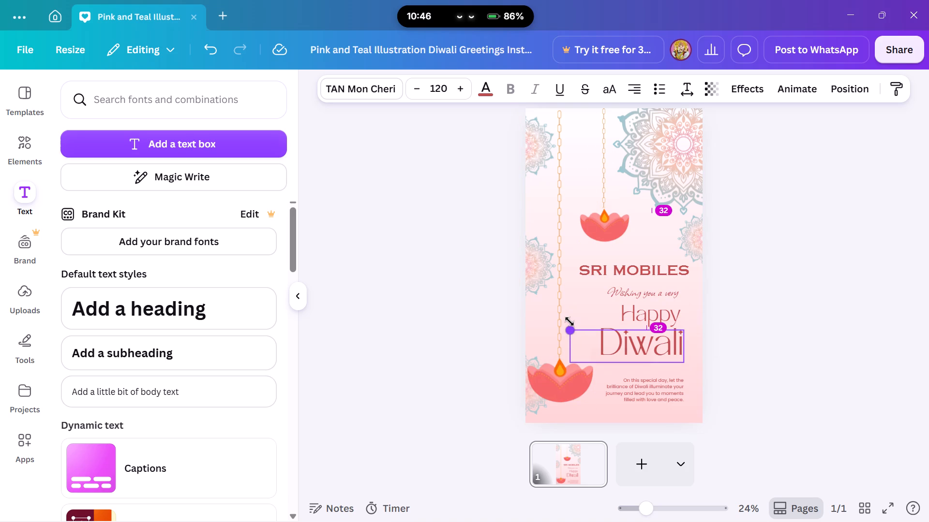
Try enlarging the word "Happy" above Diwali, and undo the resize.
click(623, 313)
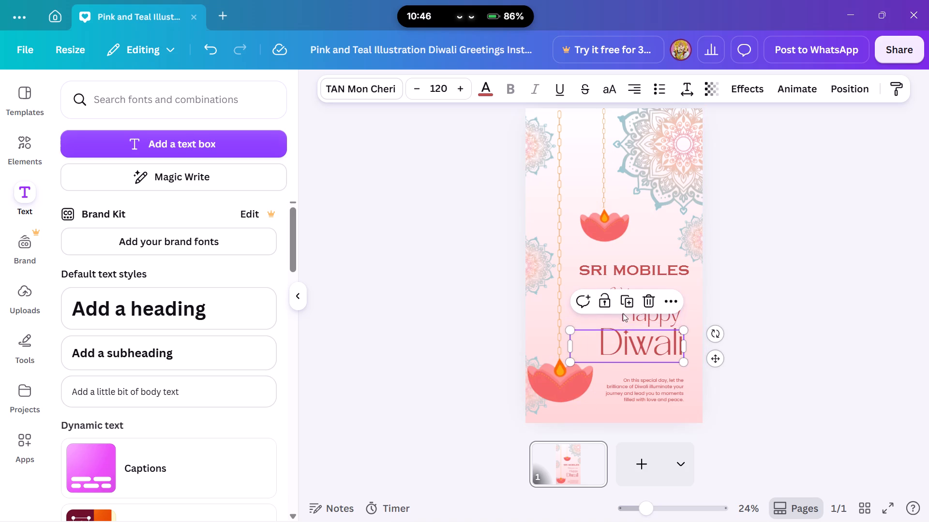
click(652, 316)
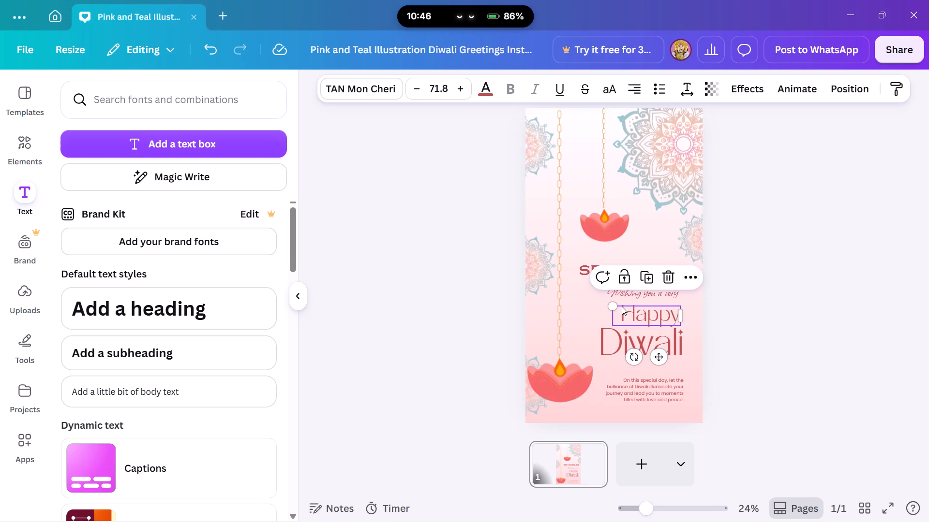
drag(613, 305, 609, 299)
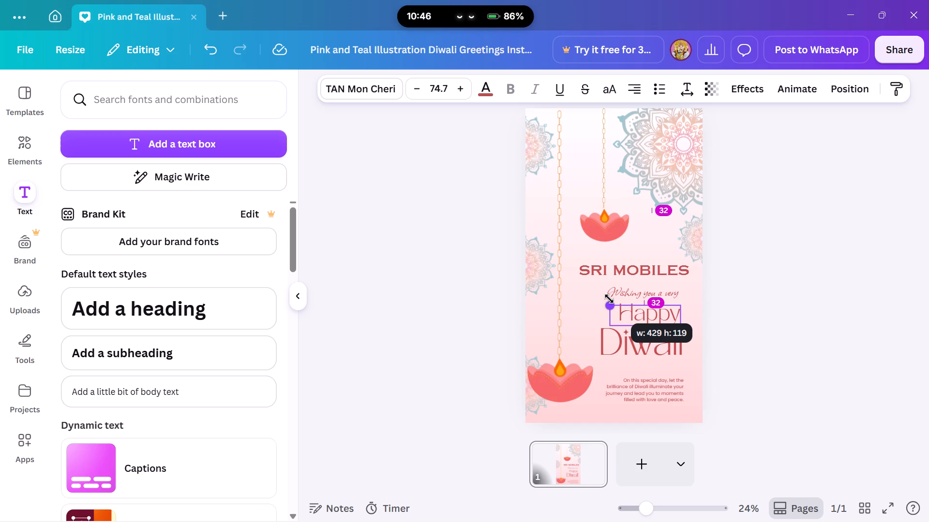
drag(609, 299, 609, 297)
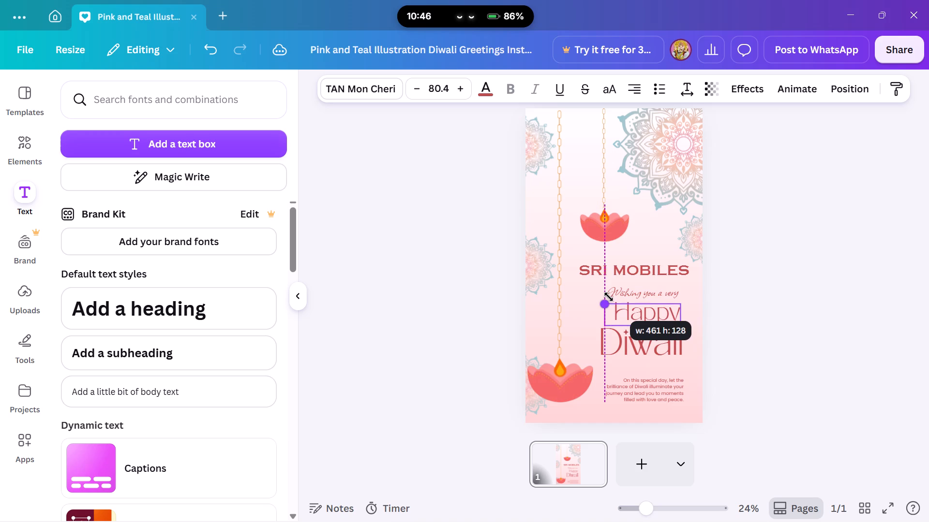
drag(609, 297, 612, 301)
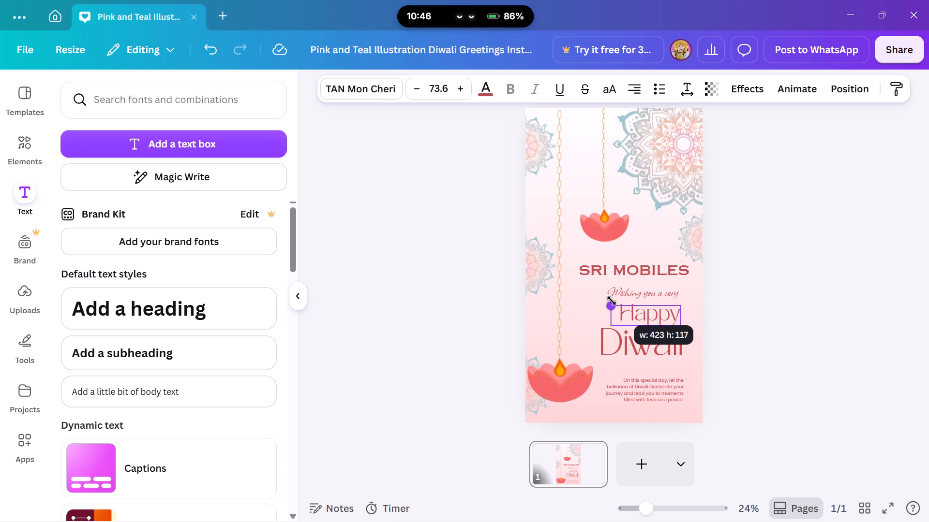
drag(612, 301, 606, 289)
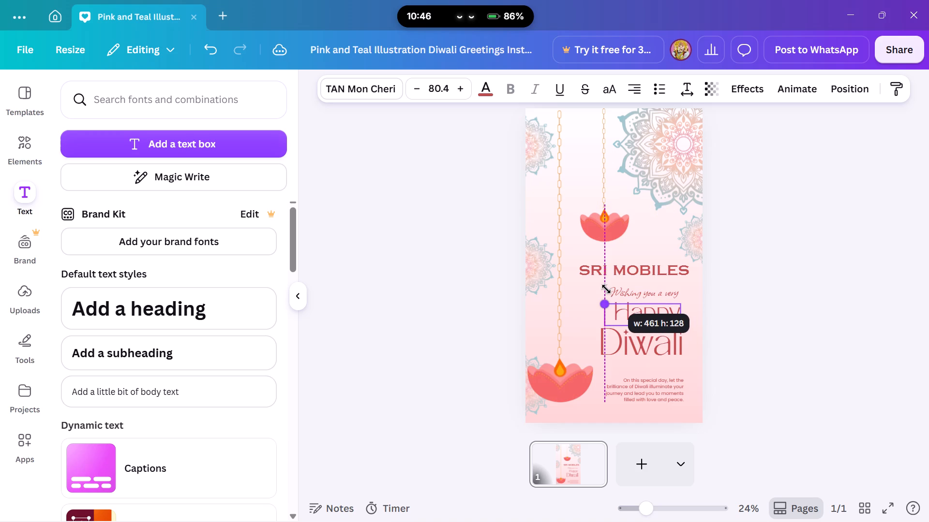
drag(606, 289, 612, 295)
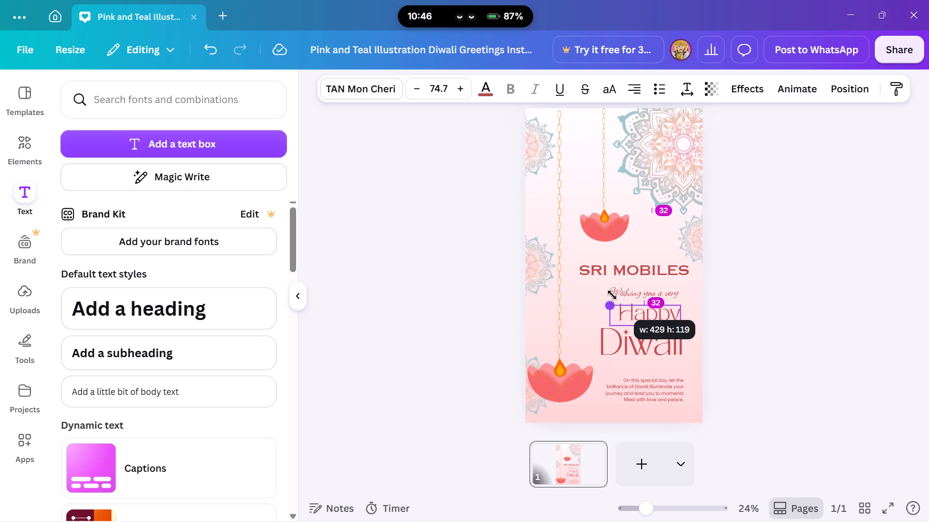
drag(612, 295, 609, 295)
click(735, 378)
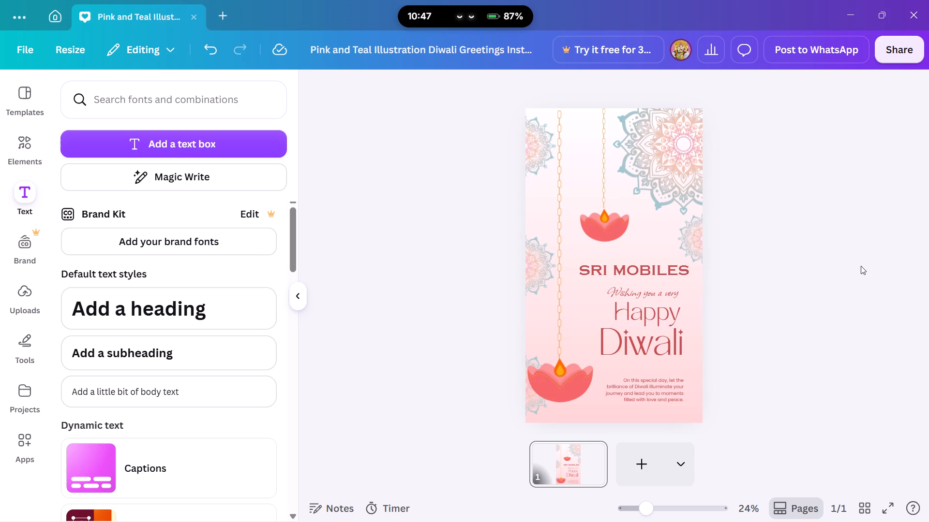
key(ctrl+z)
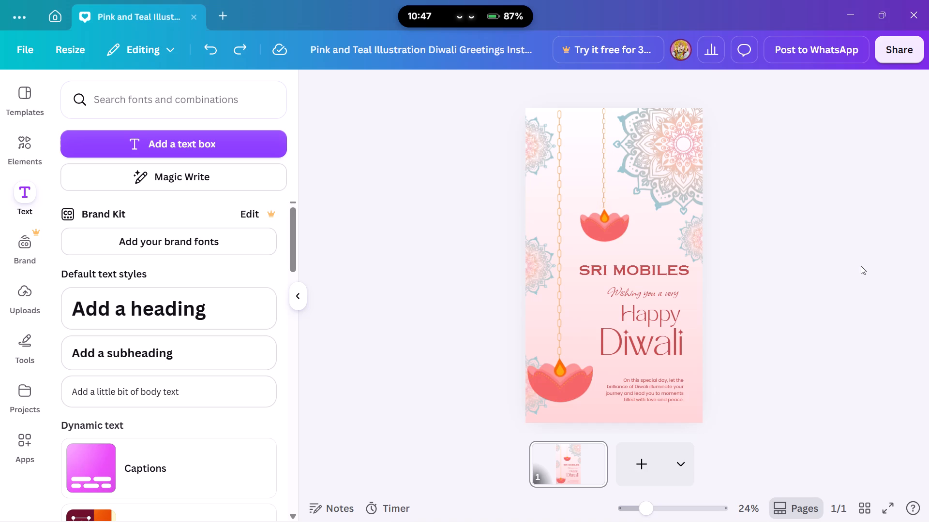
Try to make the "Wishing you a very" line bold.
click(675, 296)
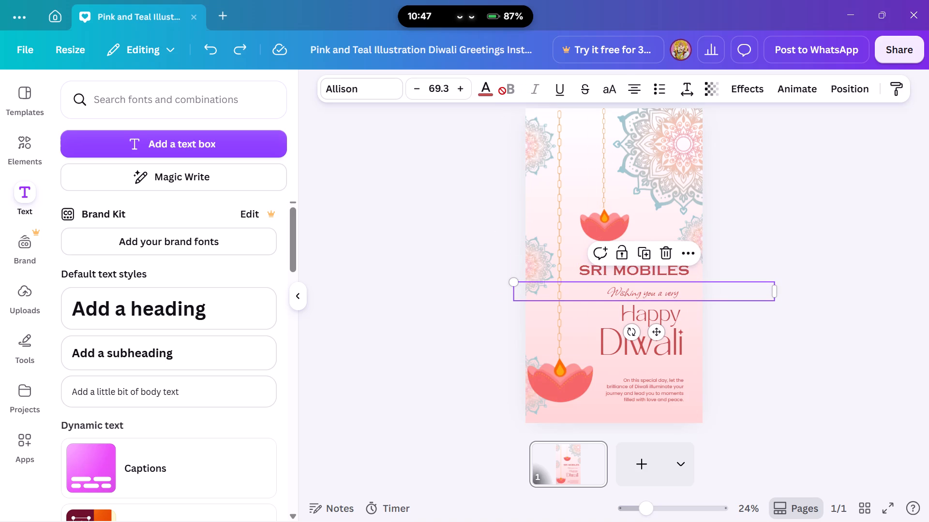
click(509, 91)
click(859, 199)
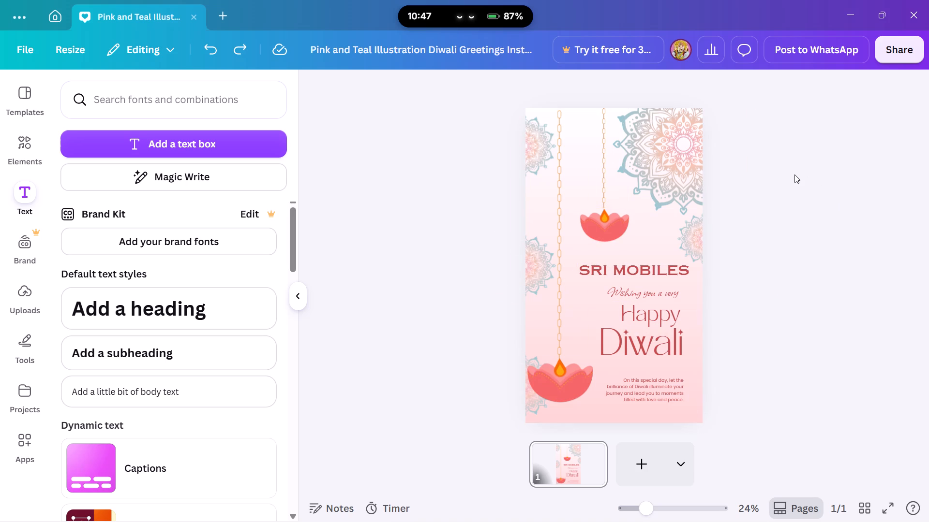
Move the "On this special day" paragraph up closer beneath Diwali, keeping its right edge in line with the word.
click(677, 392)
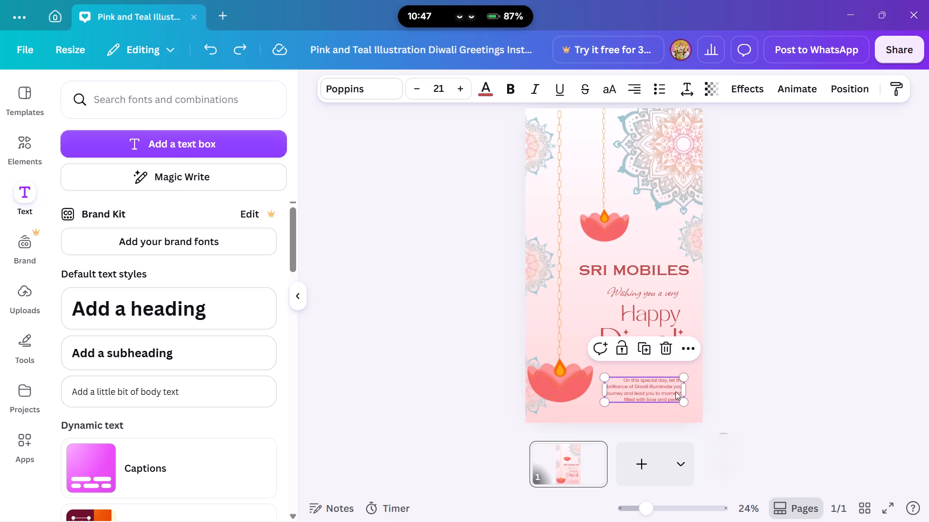
drag(652, 383, 653, 368)
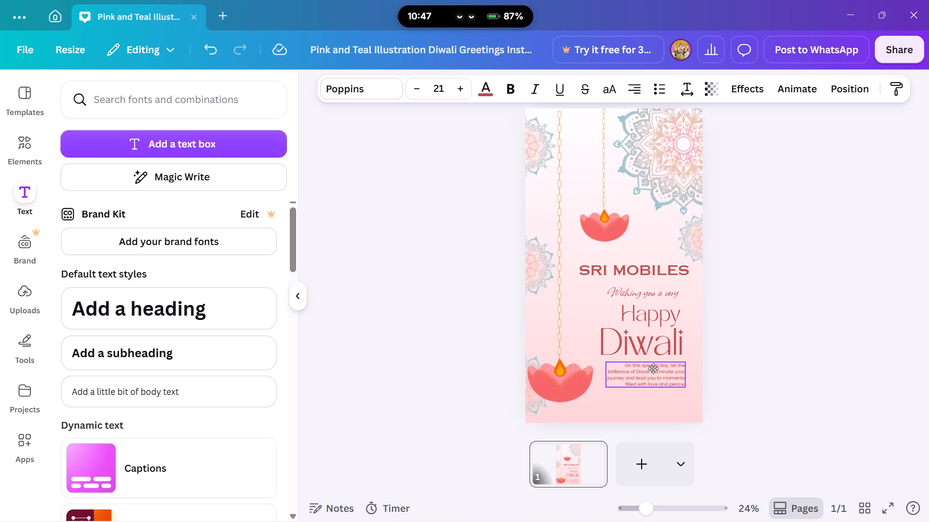
drag(653, 368, 654, 374)
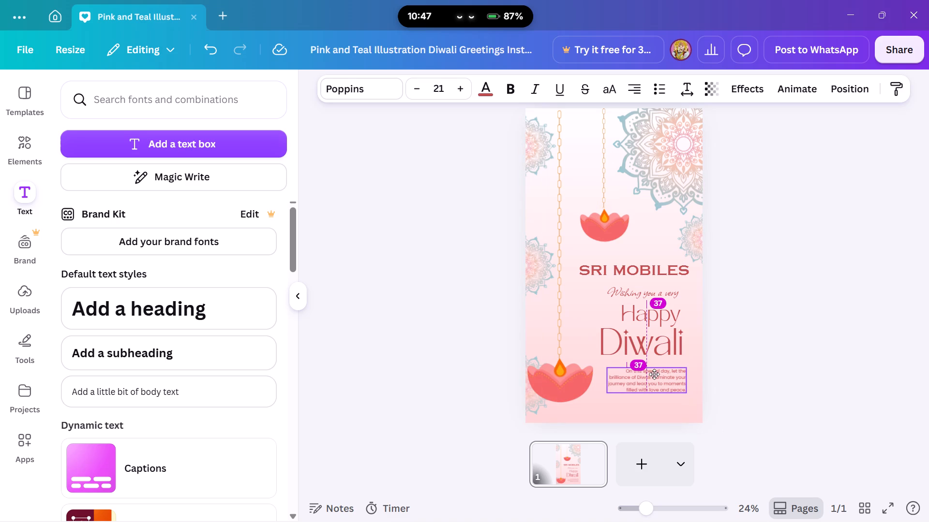
drag(654, 374, 651, 376)
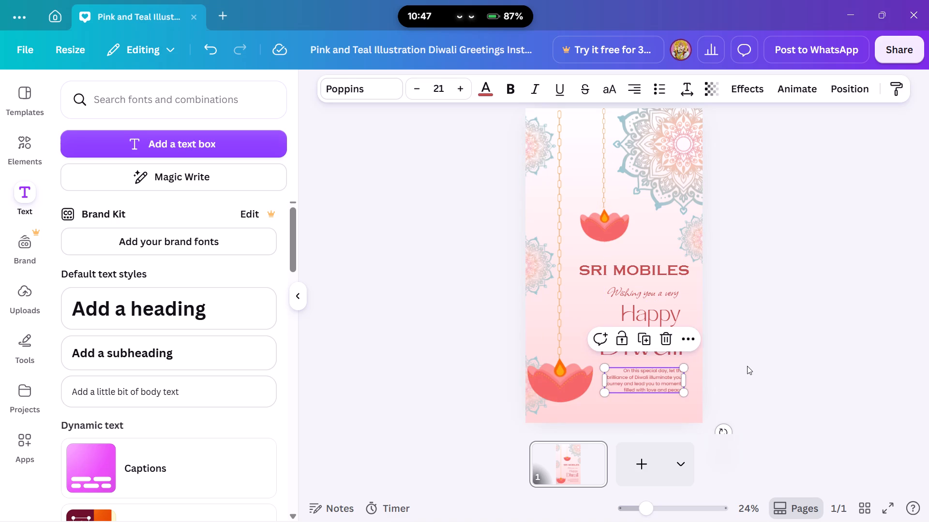
click(856, 346)
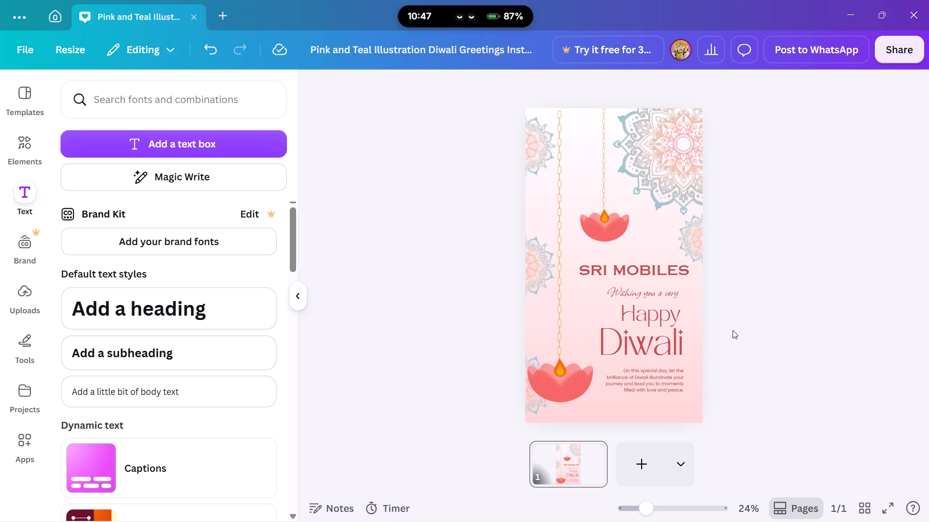
Duplicate the "On this special day" paragraph below Diwali.
click(652, 381)
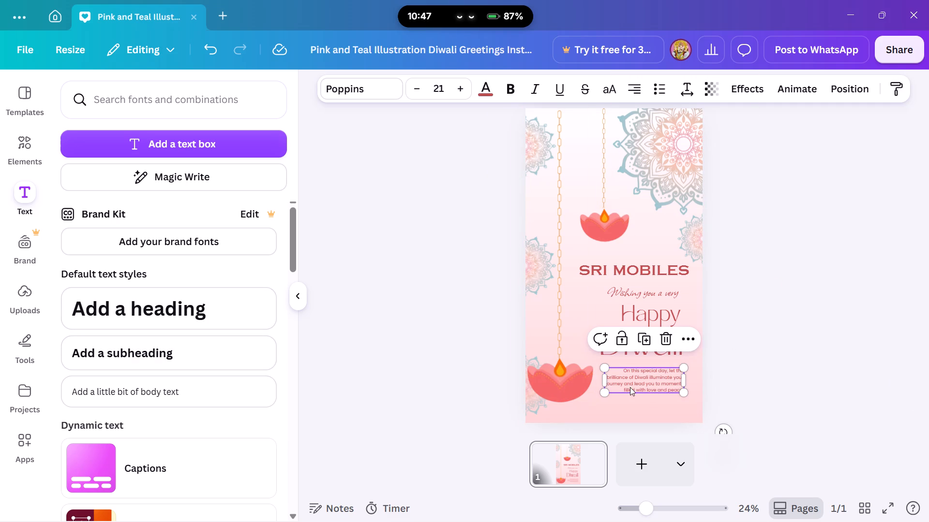
click(688, 339)
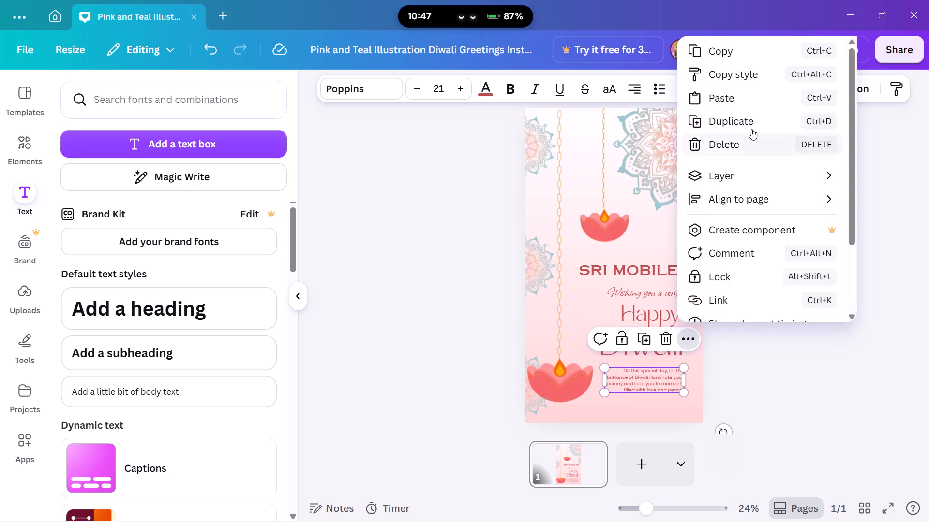
click(750, 125)
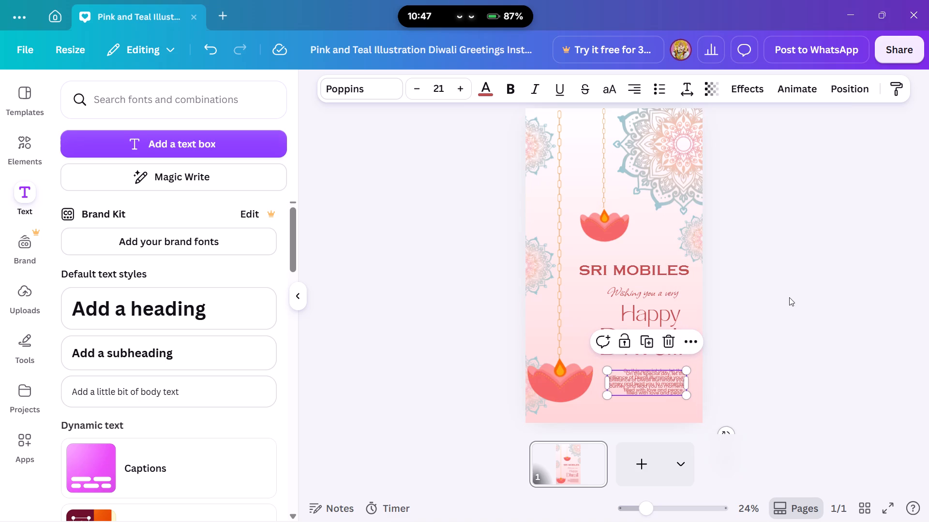
key(ctrl+a)
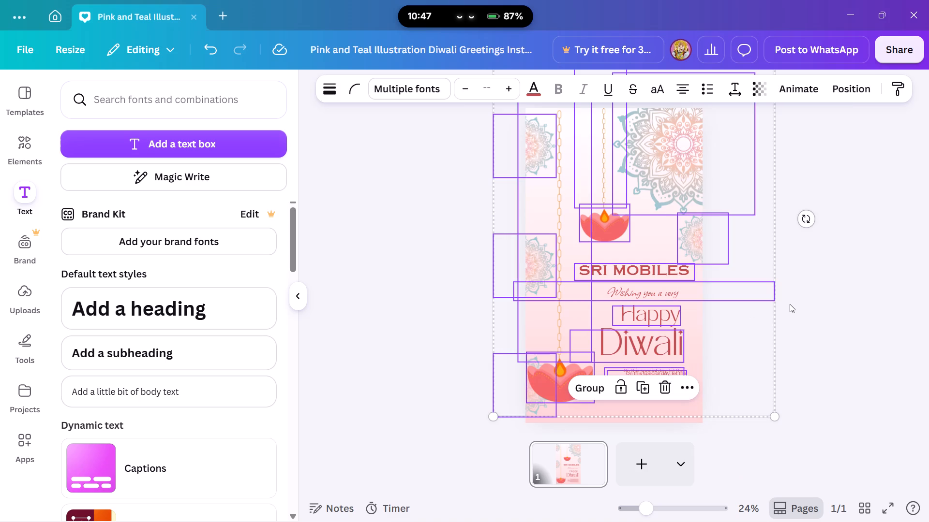
key(ctrl+a)
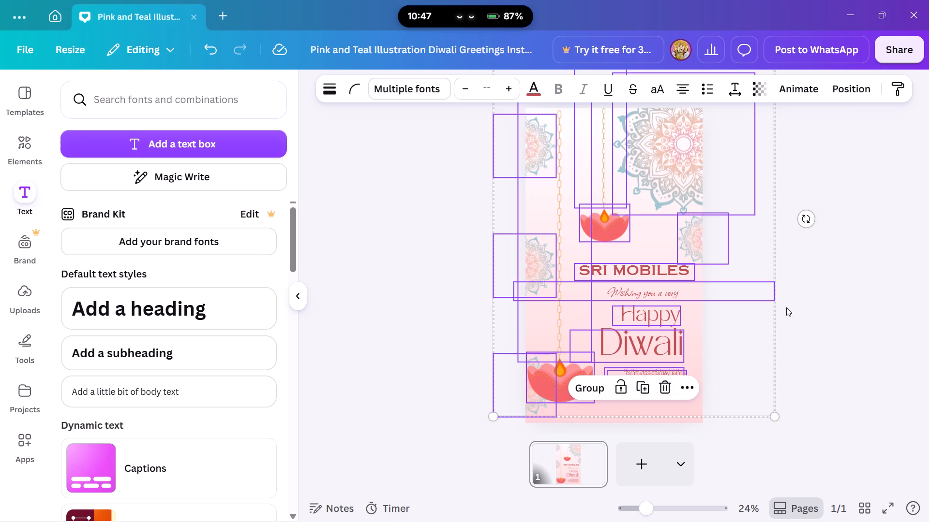
click(786, 307)
click(666, 391)
double_click(662, 379)
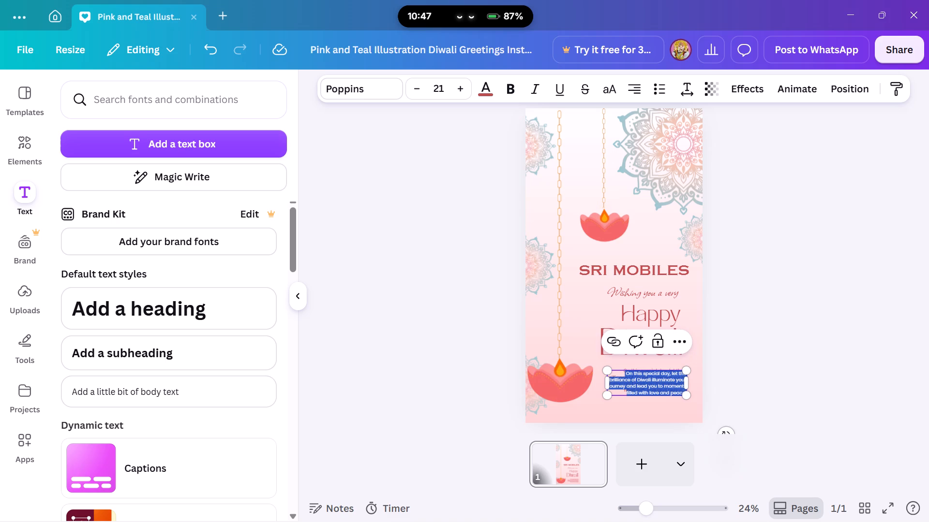
key(shift+at)
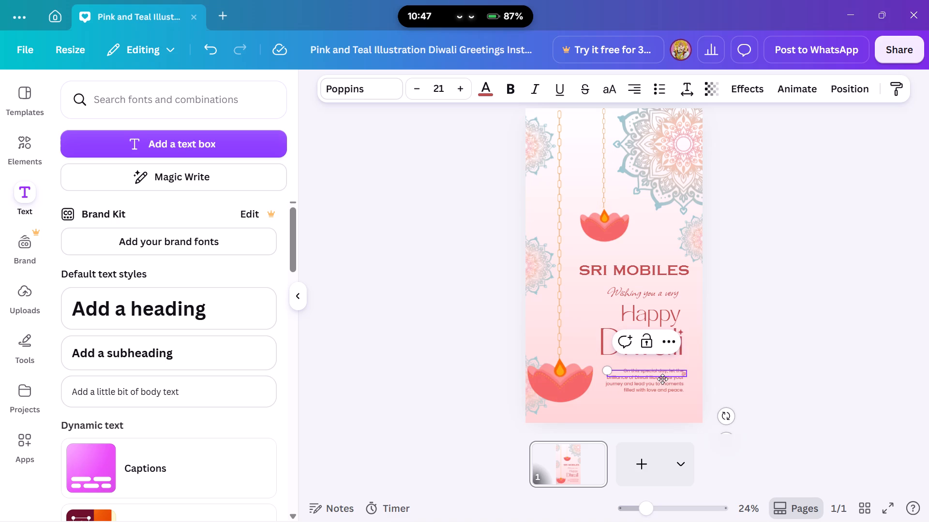
text(srimobiles)
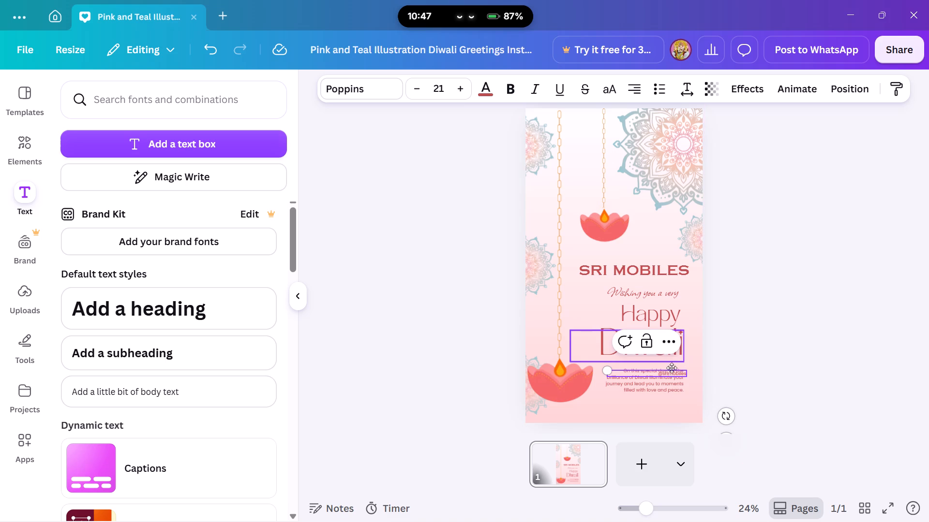
click(605, 373)
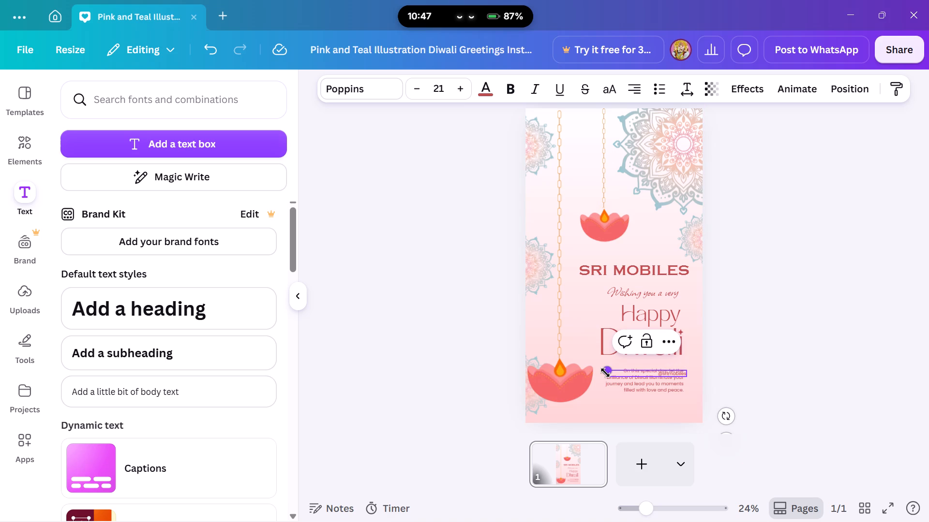
click(630, 87)
click(637, 87)
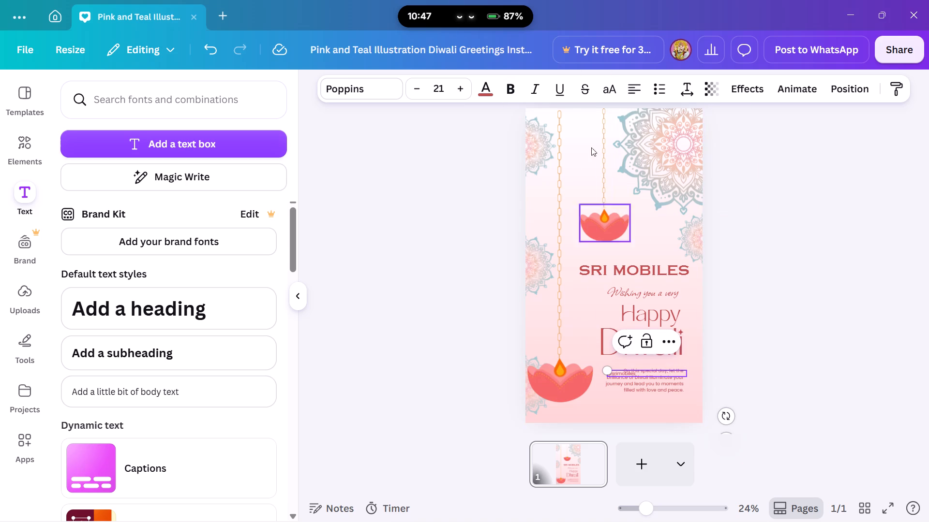
click(630, 87)
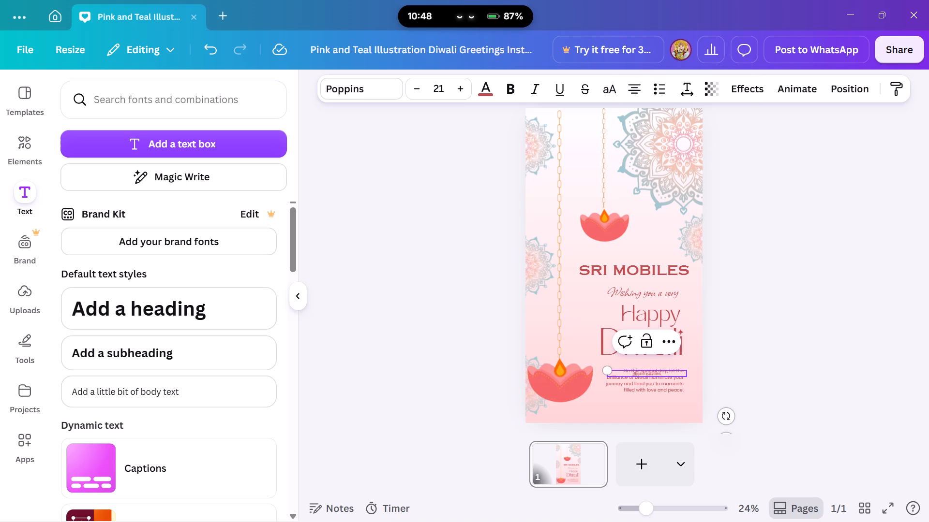
click(655, 371)
drag(724, 433, 746, 459)
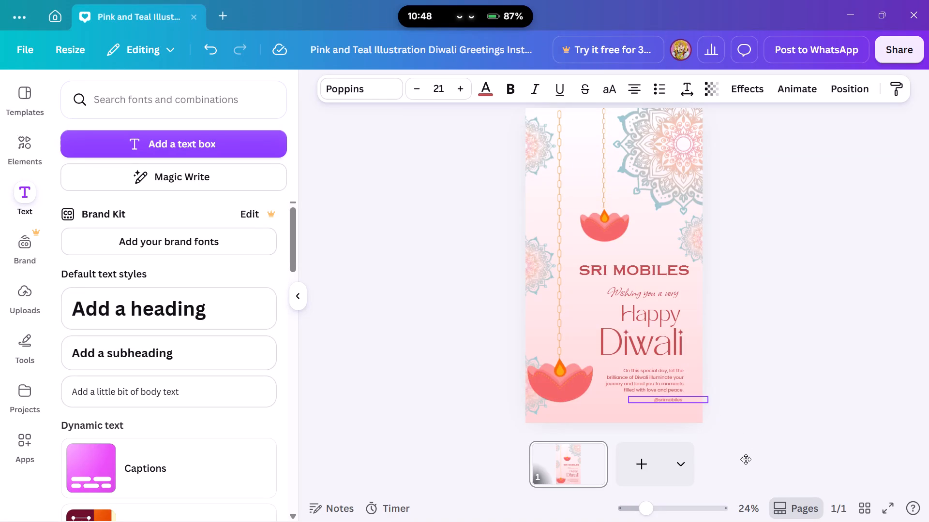
drag(746, 459, 743, 454)
drag(677, 434, 686, 444)
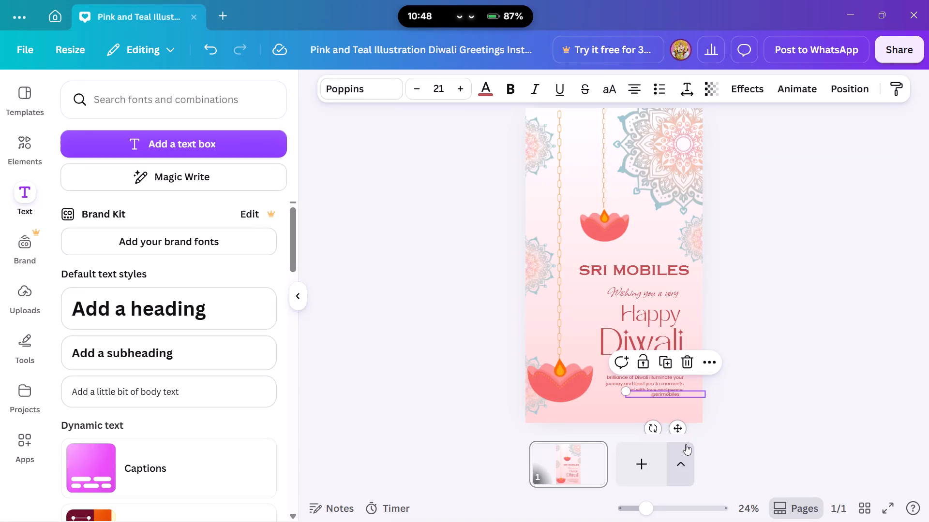
drag(686, 444, 686, 437)
drag(680, 428, 684, 433)
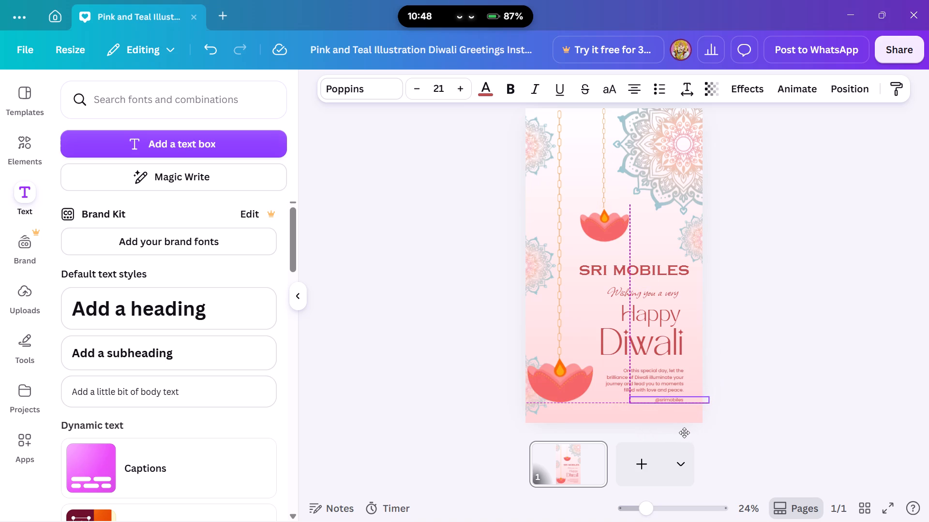
drag(684, 433, 669, 430)
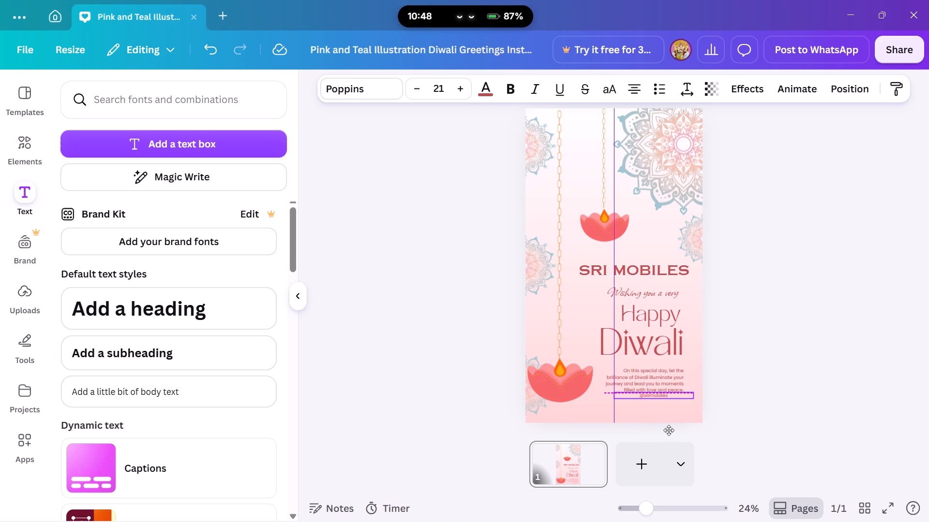
drag(669, 430, 683, 433)
click(766, 244)
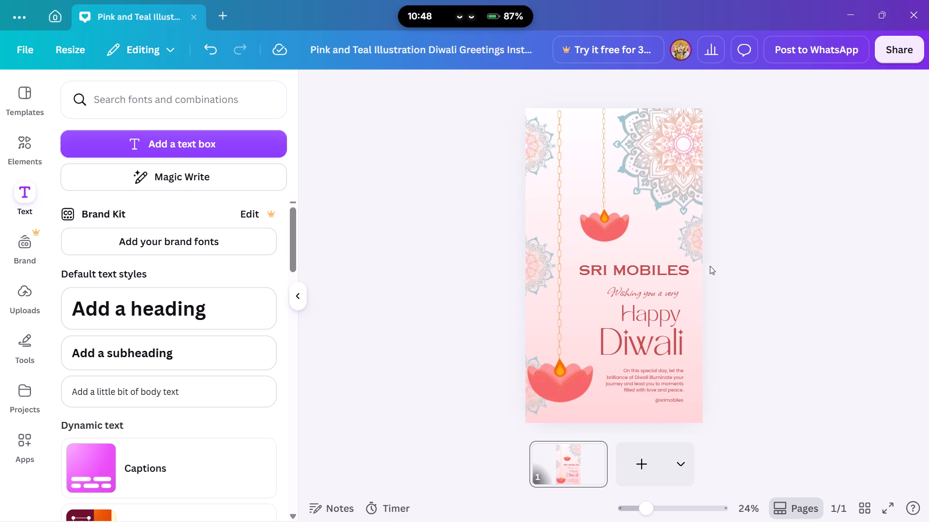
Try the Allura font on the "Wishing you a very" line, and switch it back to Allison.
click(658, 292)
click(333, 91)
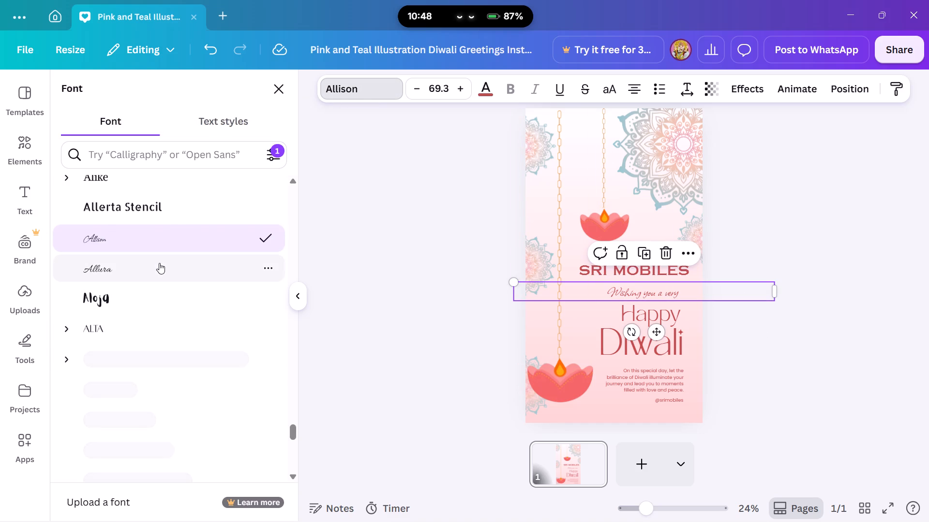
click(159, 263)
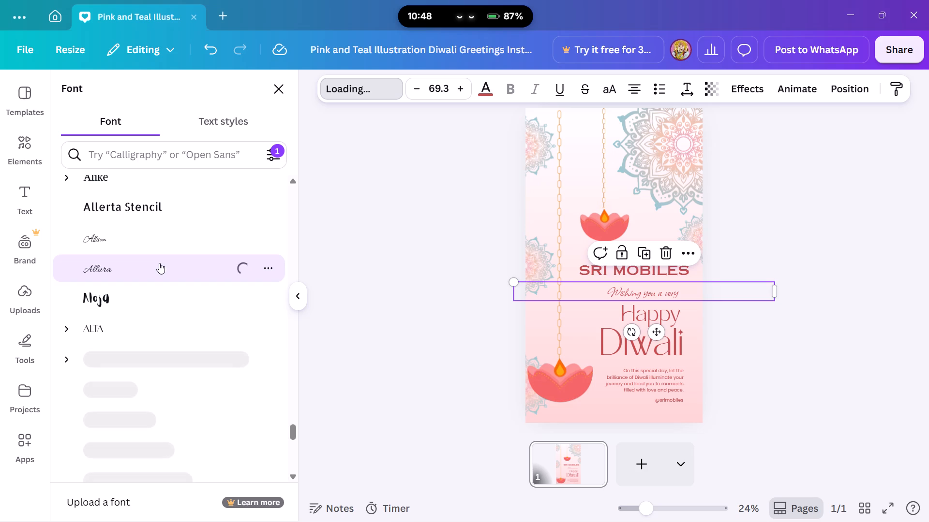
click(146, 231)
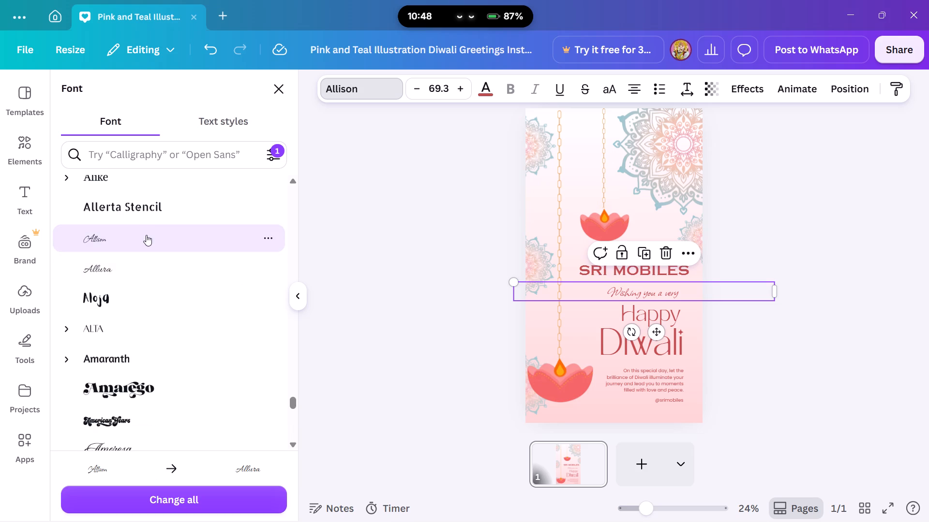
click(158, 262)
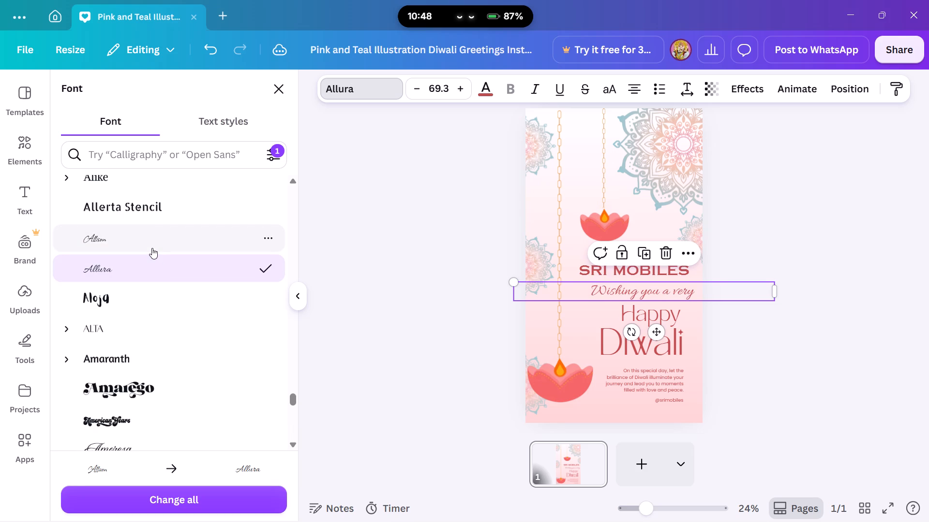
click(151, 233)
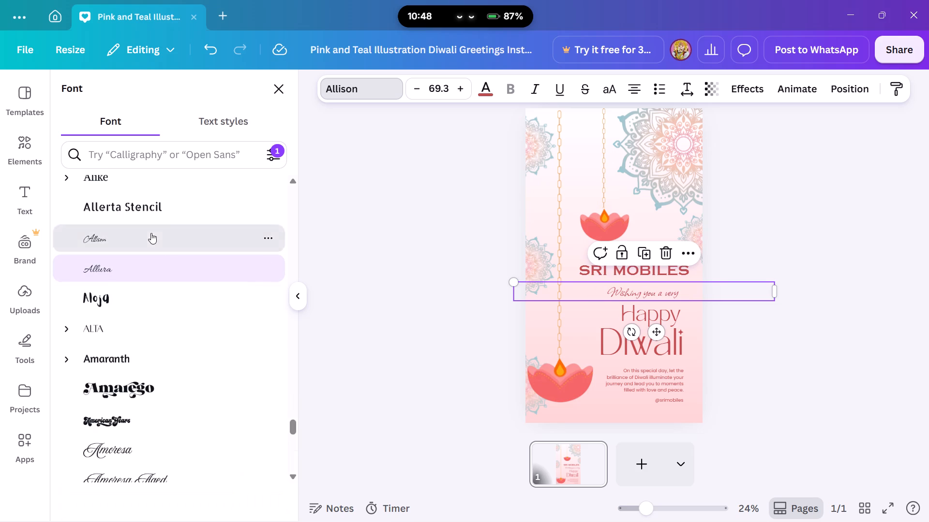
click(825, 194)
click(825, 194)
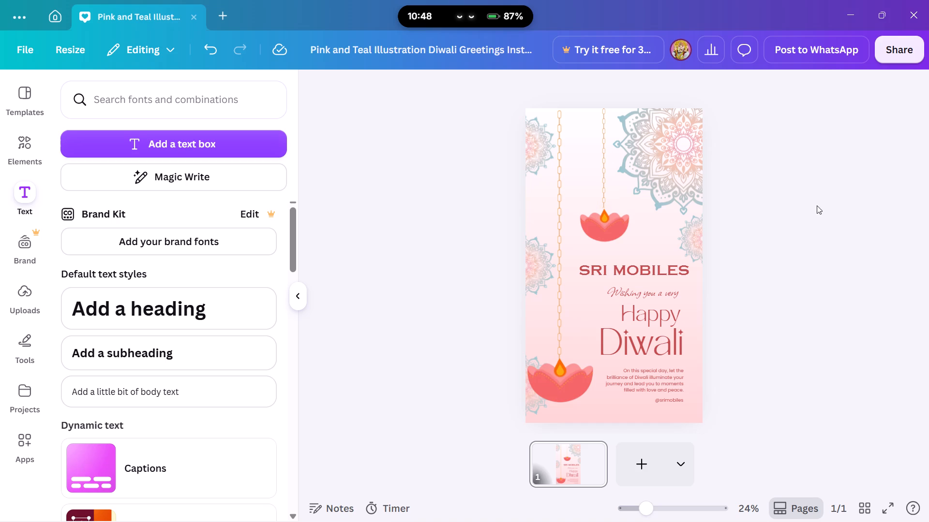
Change the font of the "Wishing you a very" line to Allura.
click(675, 293)
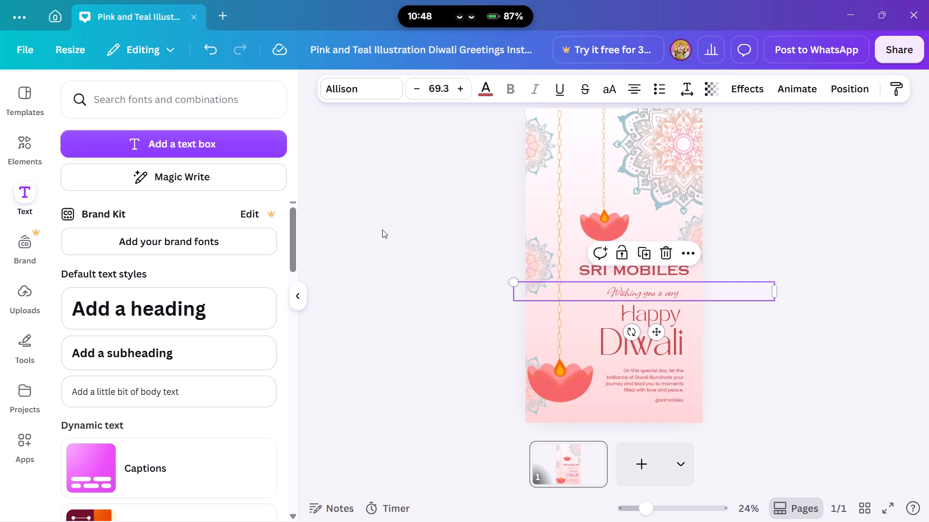
click(346, 94)
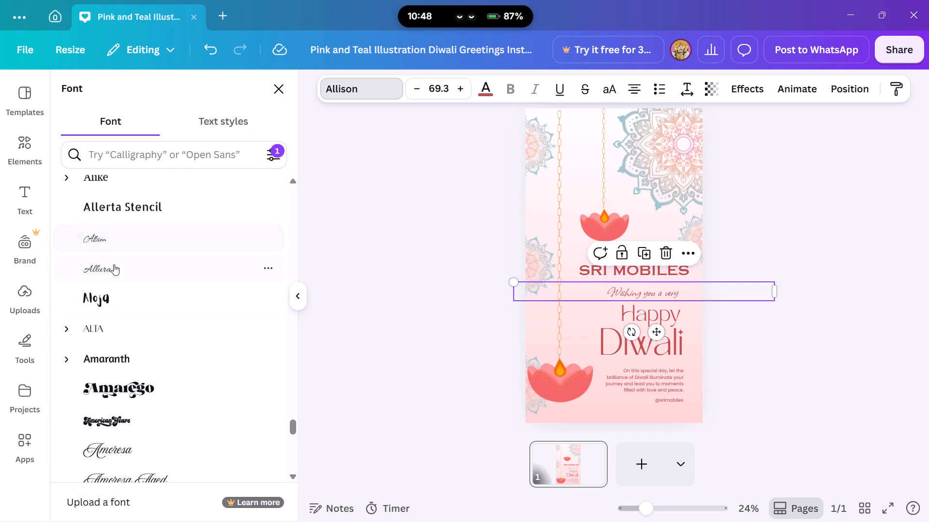
click(116, 268)
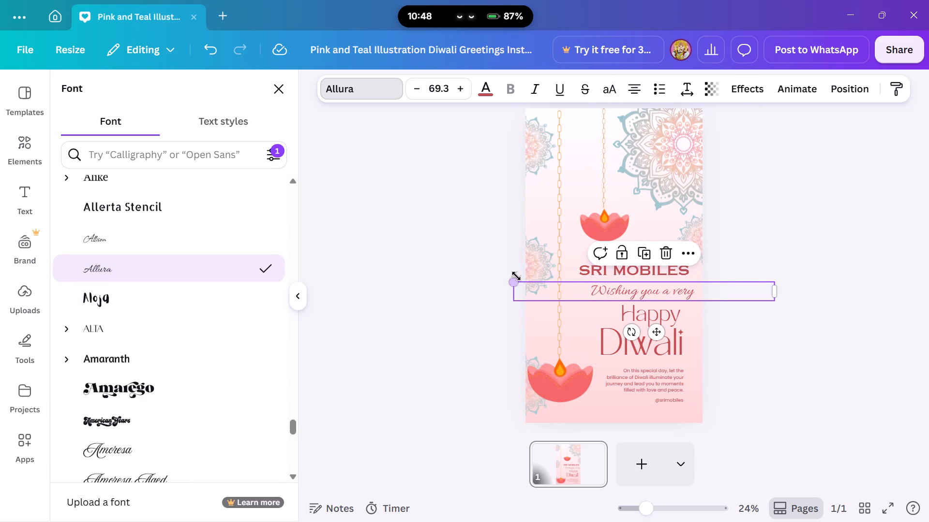
Shrink the "Wishing you a very" line to font size 60.1 and reposition it between SRI MOBILES and "Happy".
drag(513, 285, 545, 320)
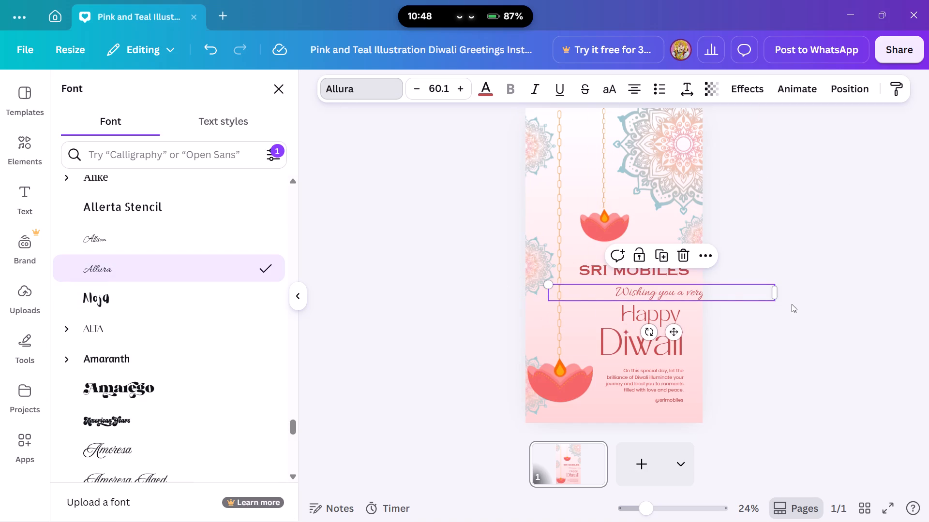
drag(672, 333, 655, 332)
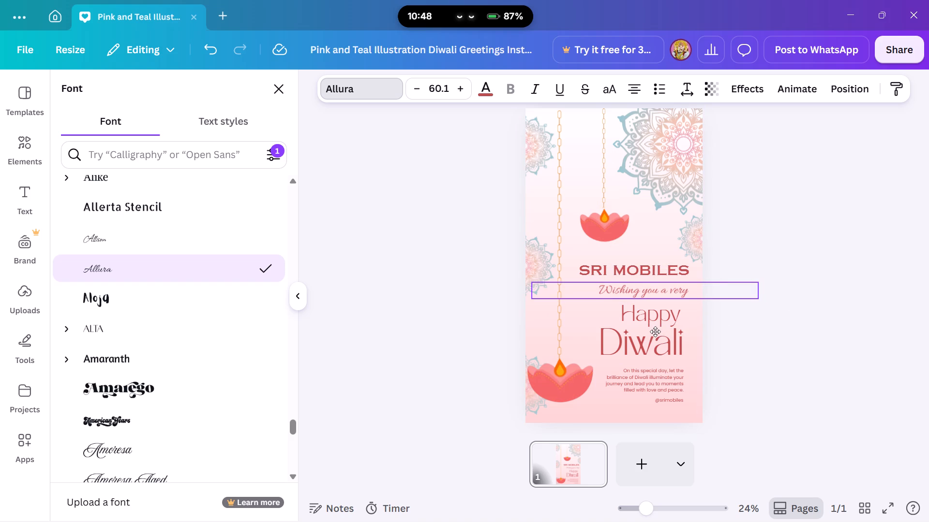
drag(655, 332, 657, 333)
click(815, 304)
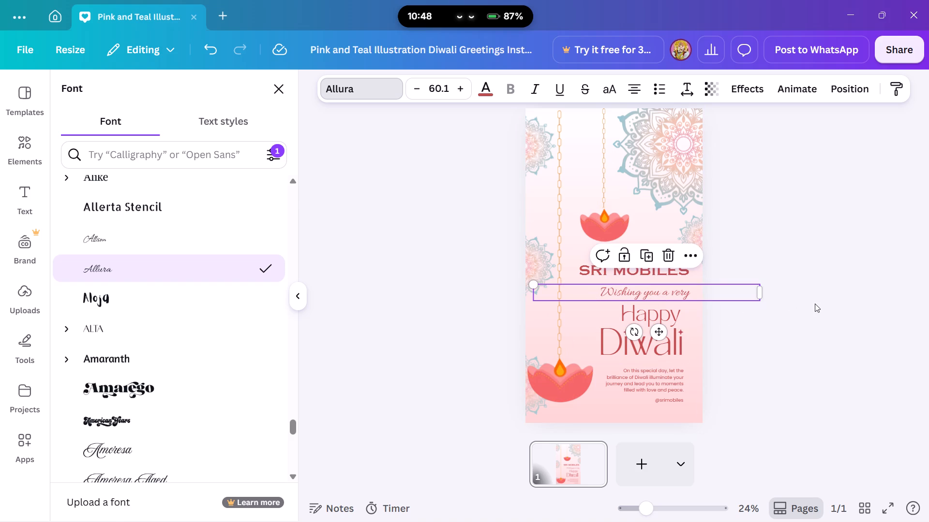
click(815, 302)
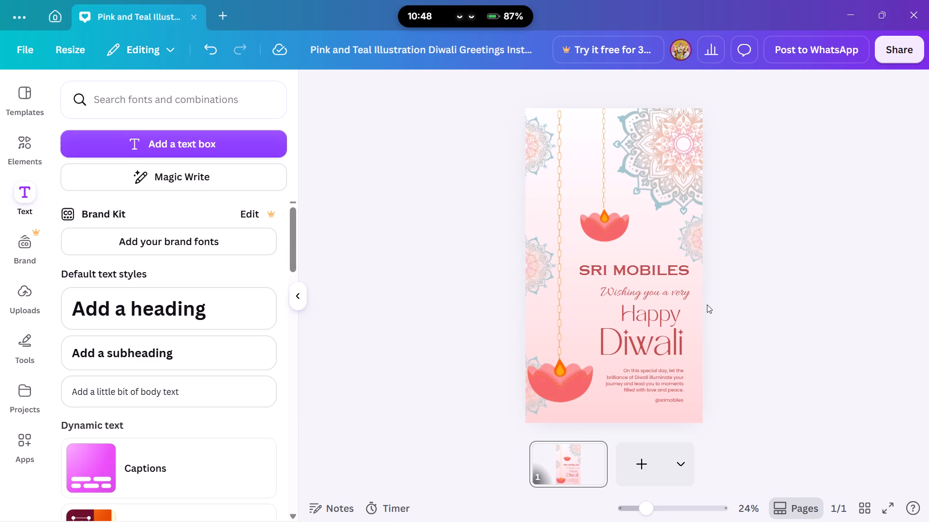
click(680, 293)
click(799, 265)
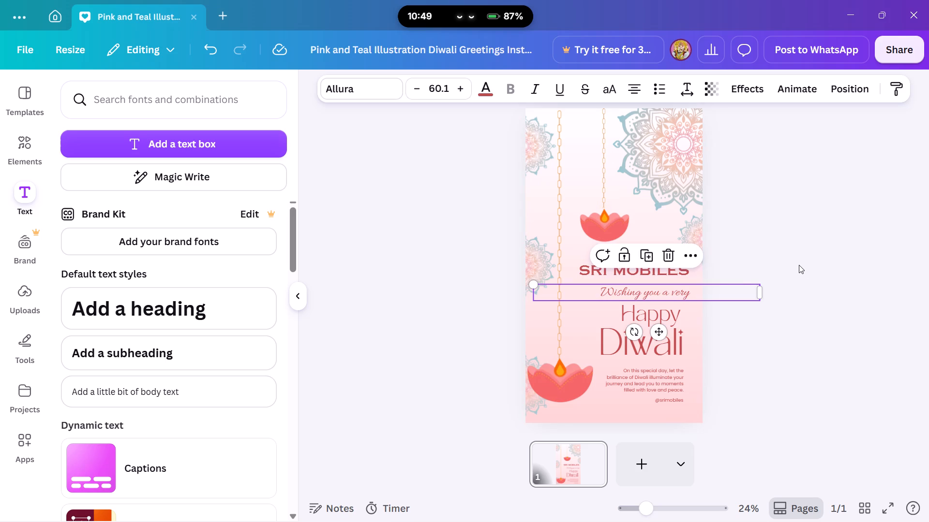
Minimize the design, launch the NXT WAVE learning portal from the desktop, and open it in Chrome.
click(848, 0)
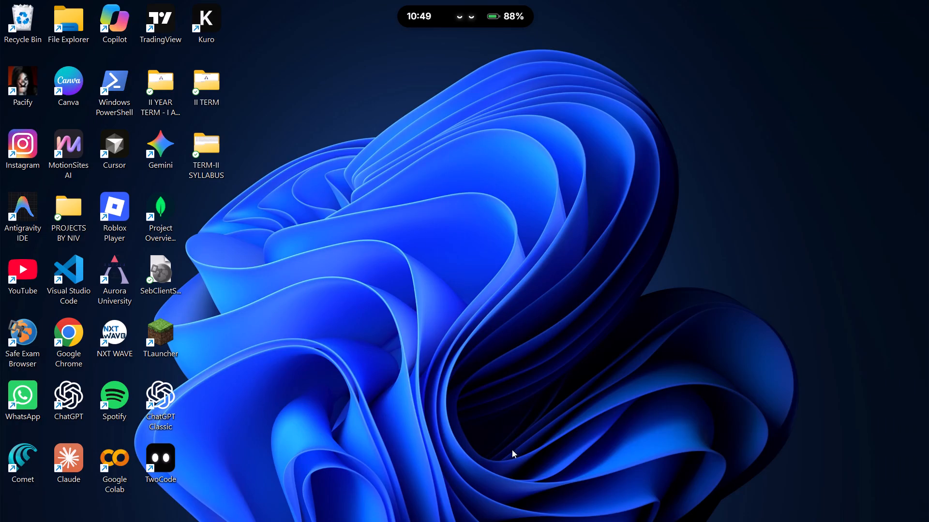
double_click(110, 325)
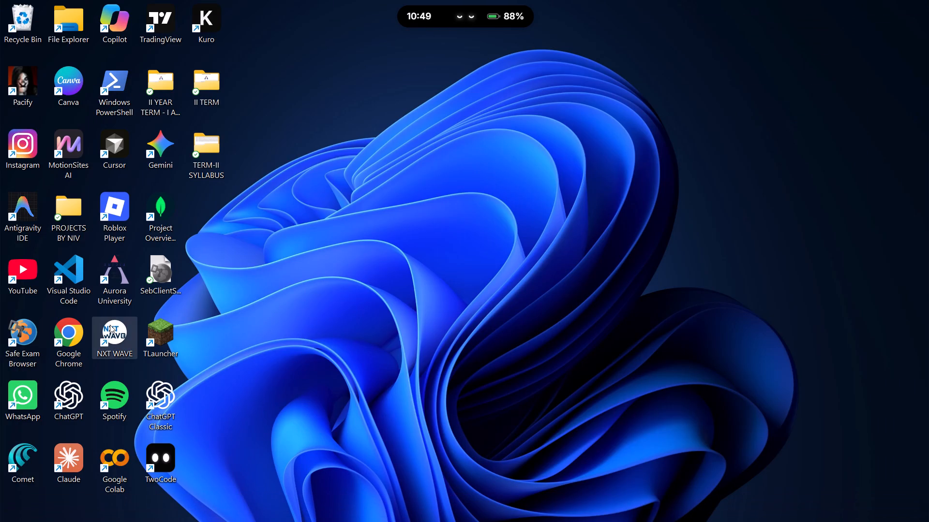
click(813, 2)
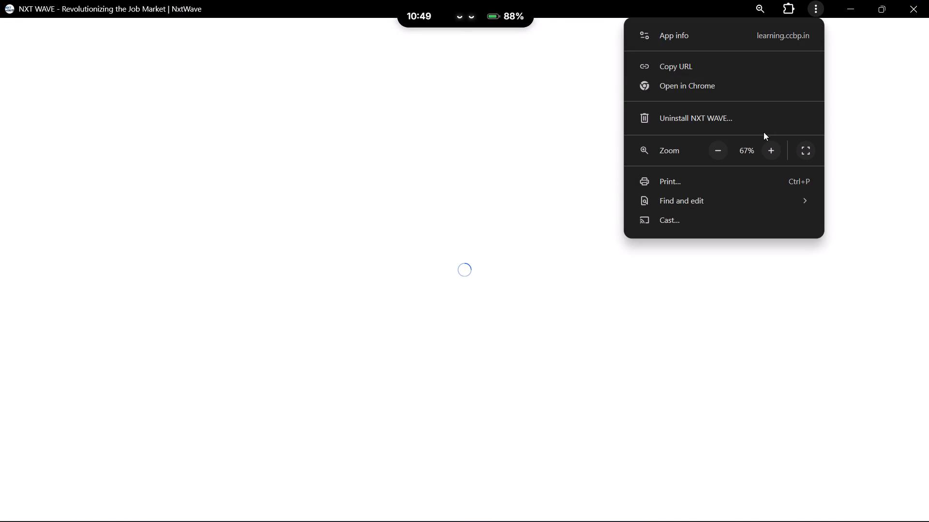
click(738, 91)
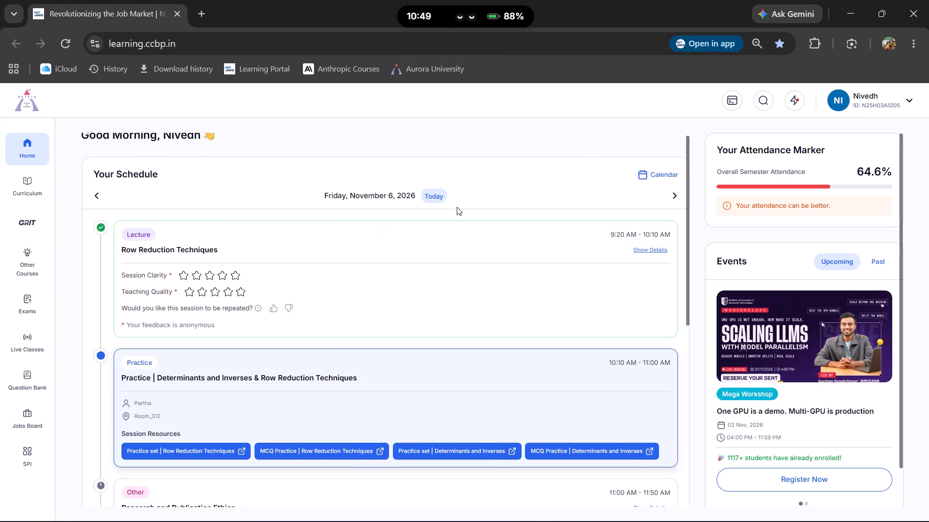
Open "Practice set | Row Reduction Techniques" from today's practice session and look through its course outline.
click(171, 337)
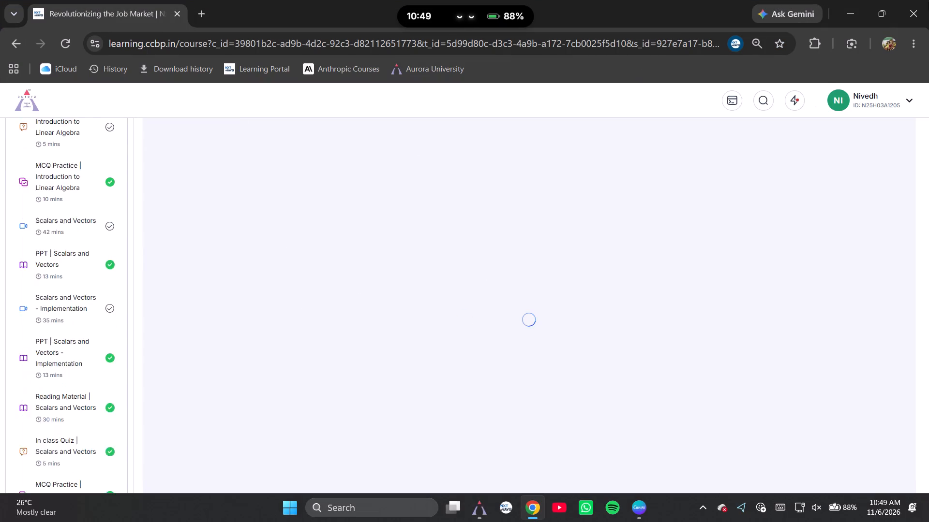
scroll(96, 306, up, 2)
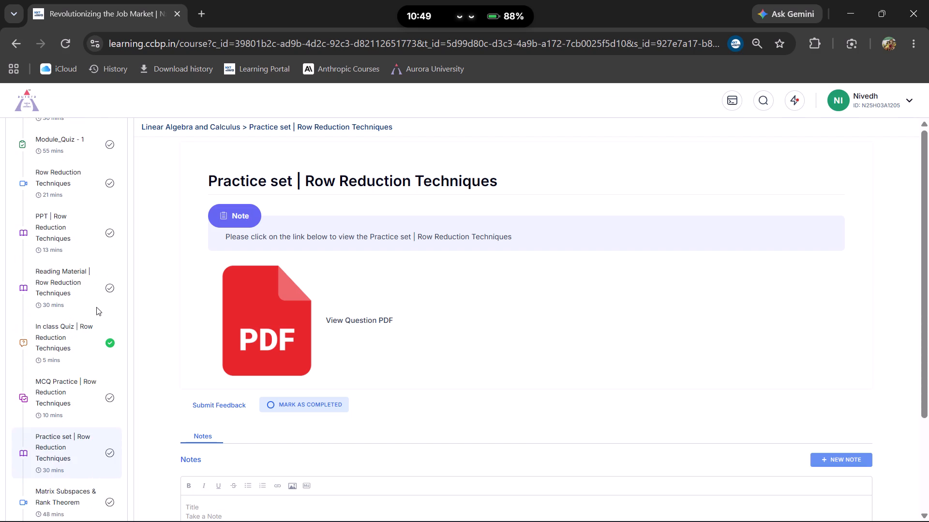
Mark "Practice set | Row Reduction Techniques" as completed.
click(284, 407)
click(485, 324)
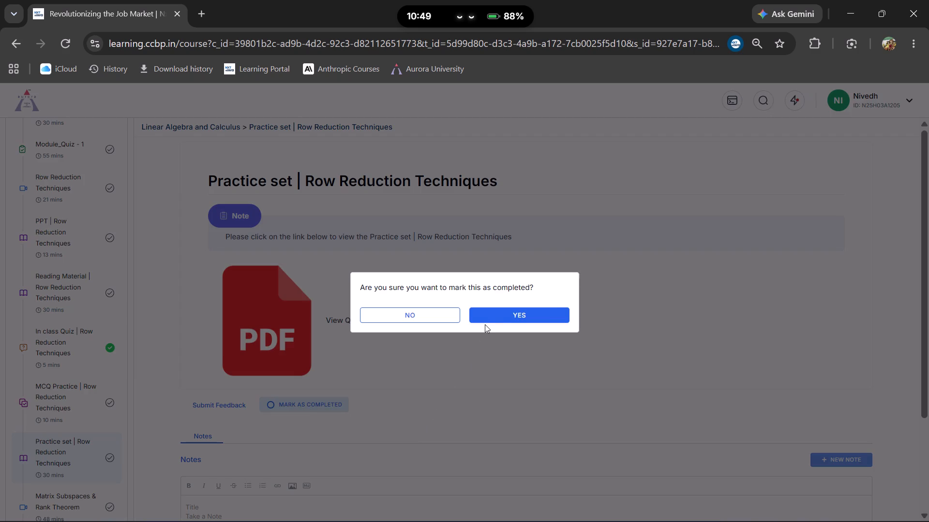
click(487, 317)
Open the Row Reduction Techniques MCQ practice and look back through the earlier course outline items for ones not yet completed.
click(52, 399)
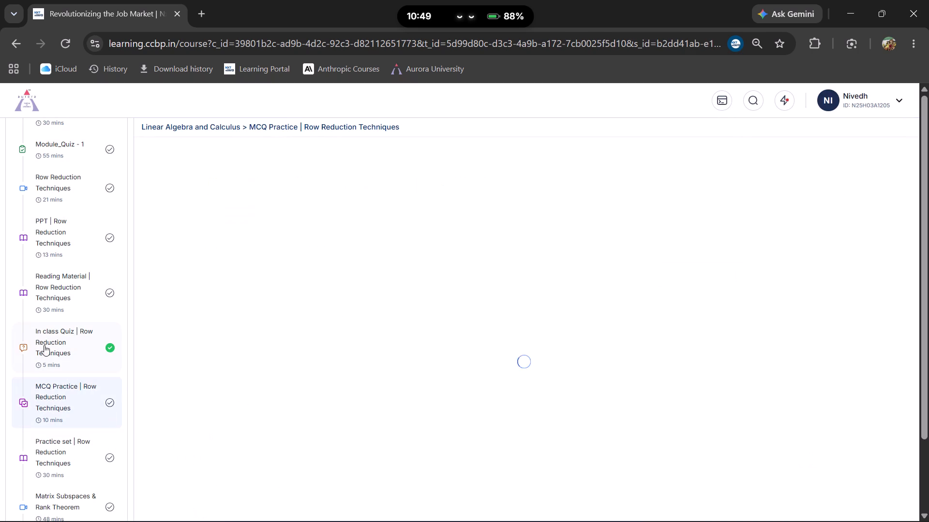
scroll(45, 337, up, 8)
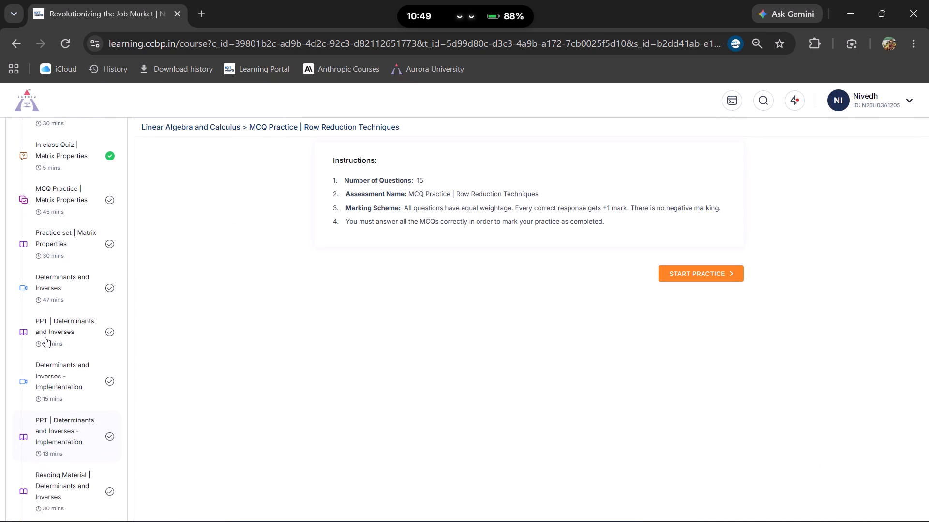
scroll(45, 337, up, 6)
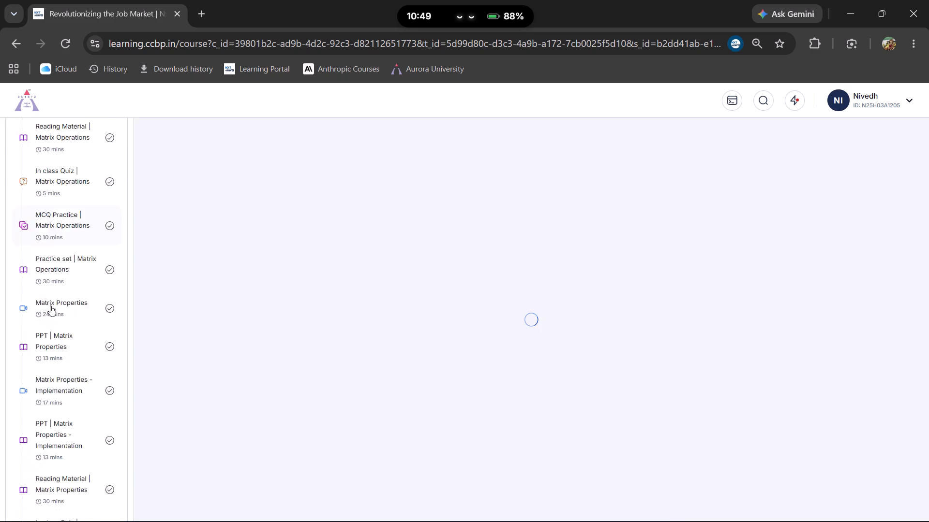
scroll(50, 305, up, 13)
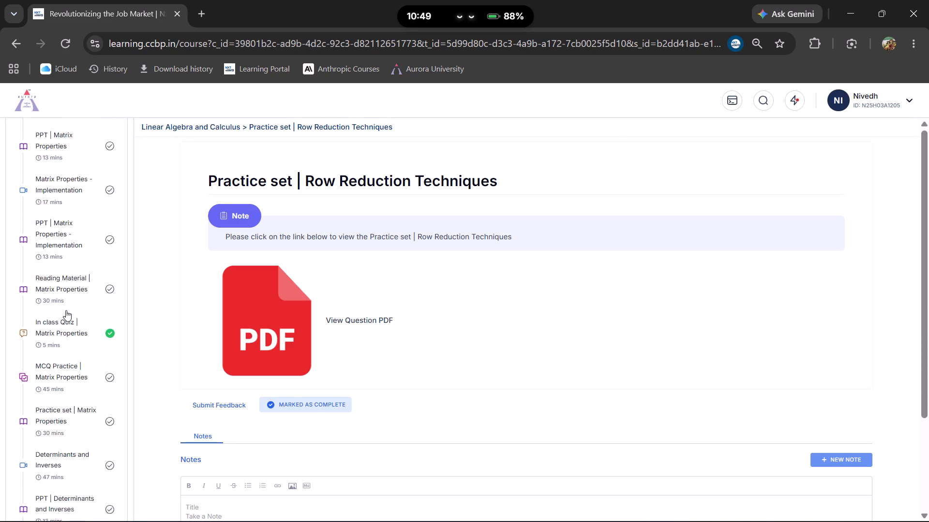
scroll(66, 310, up, 9)
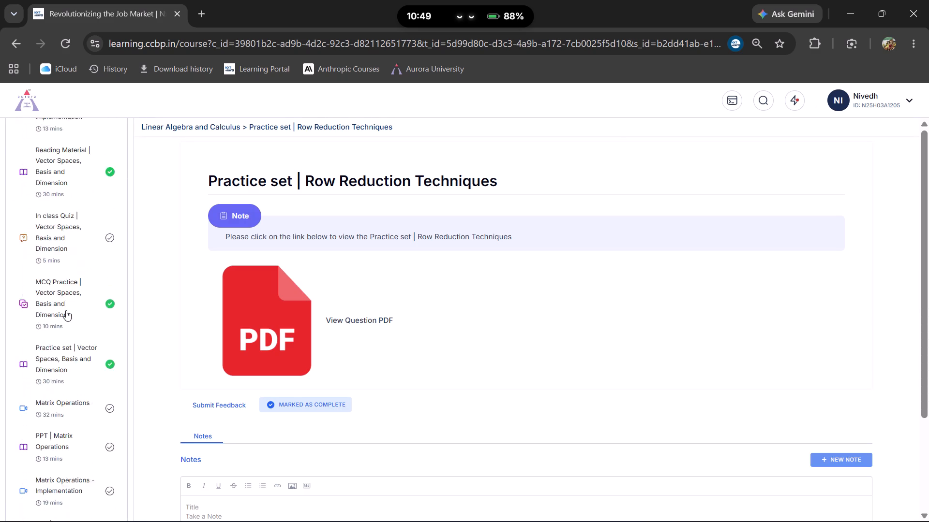
scroll(66, 310, up, 5)
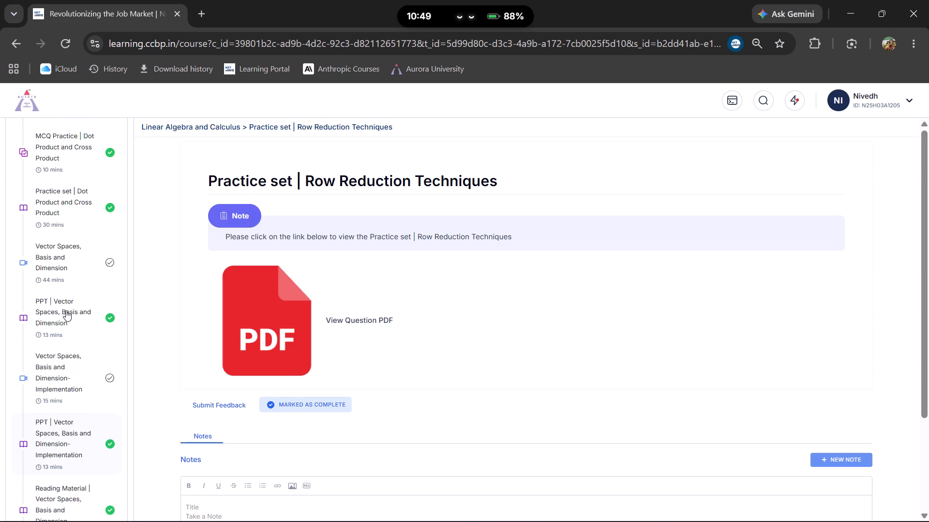
scroll(66, 310, up, 1)
scroll(44, 374, down, 2)
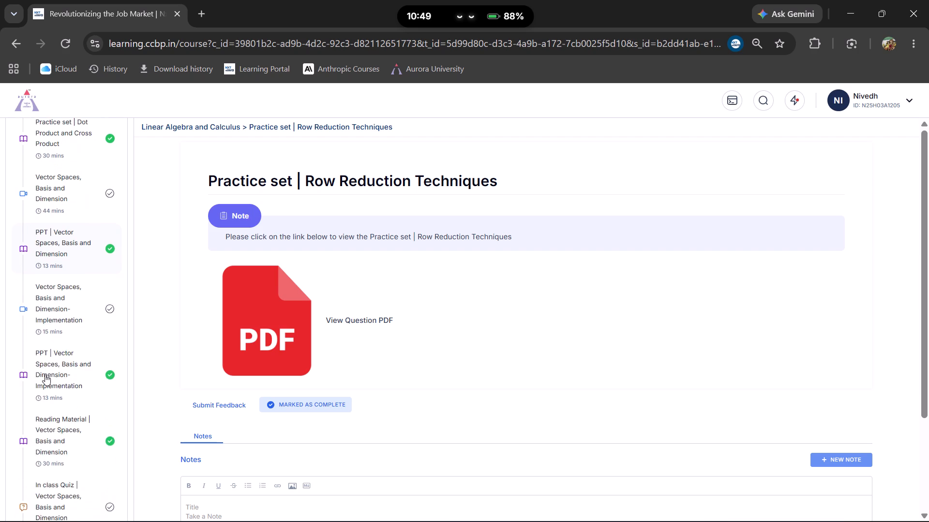
scroll(45, 375, down, 8)
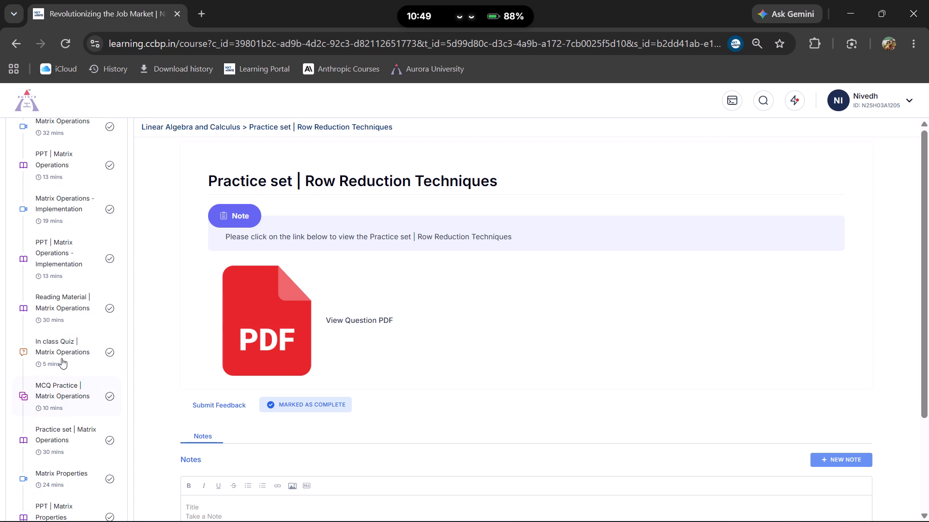
scroll(62, 205, up, 2)
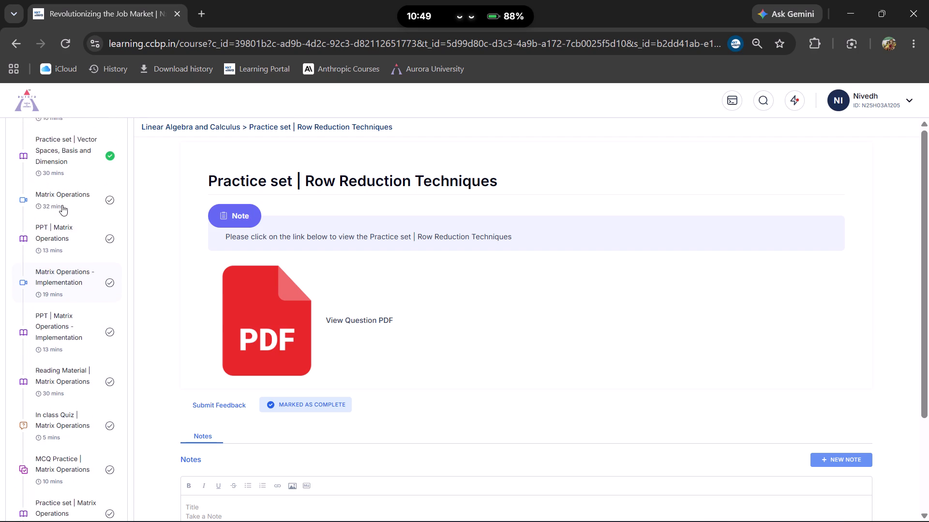
Open "PPT | Matrix Operations" in the course outline and mark it as completed.
click(81, 319)
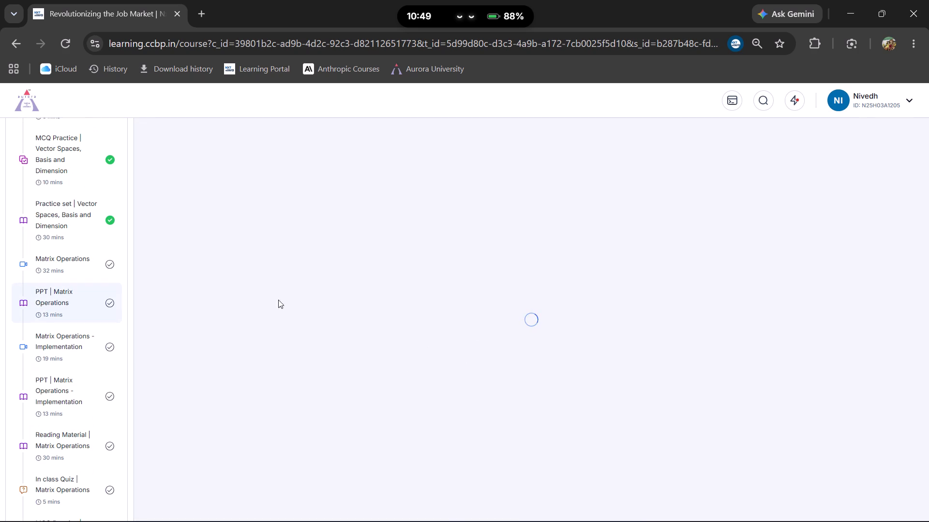
scroll(368, 310, down, 2)
click(282, 319)
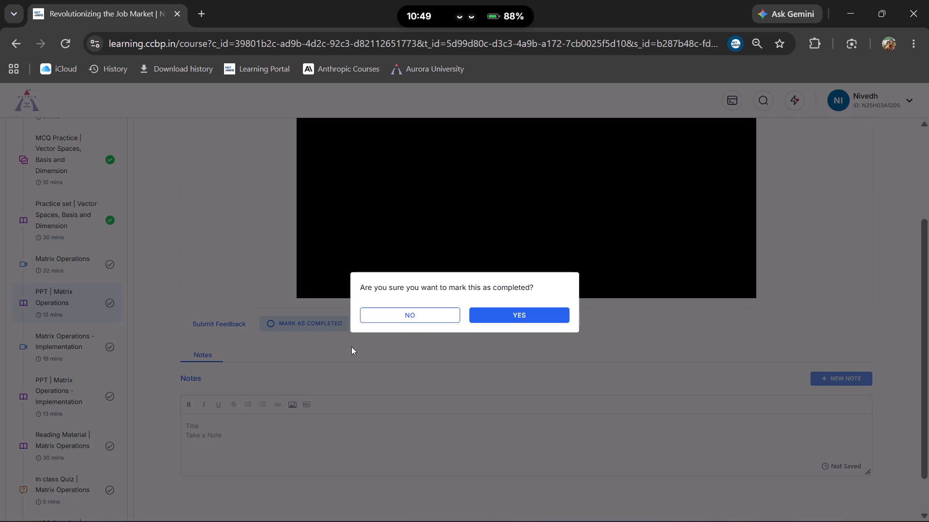
click(524, 318)
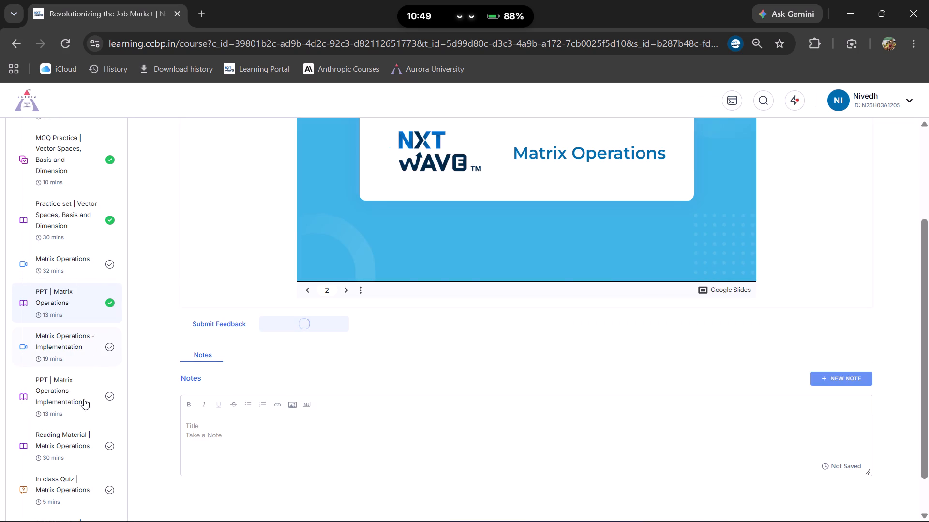
Open "PPT | Matrix Operations - Implementation" and mark it as completed.
click(58, 398)
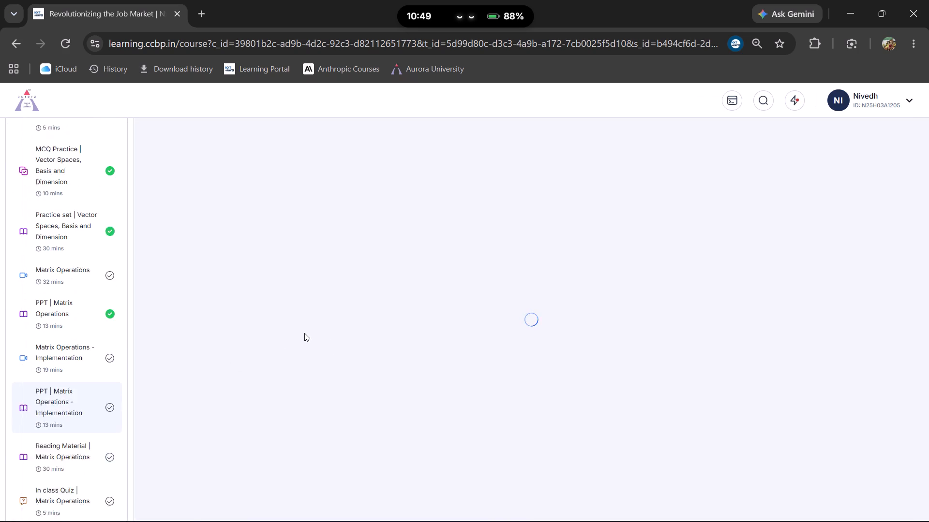
click(297, 487)
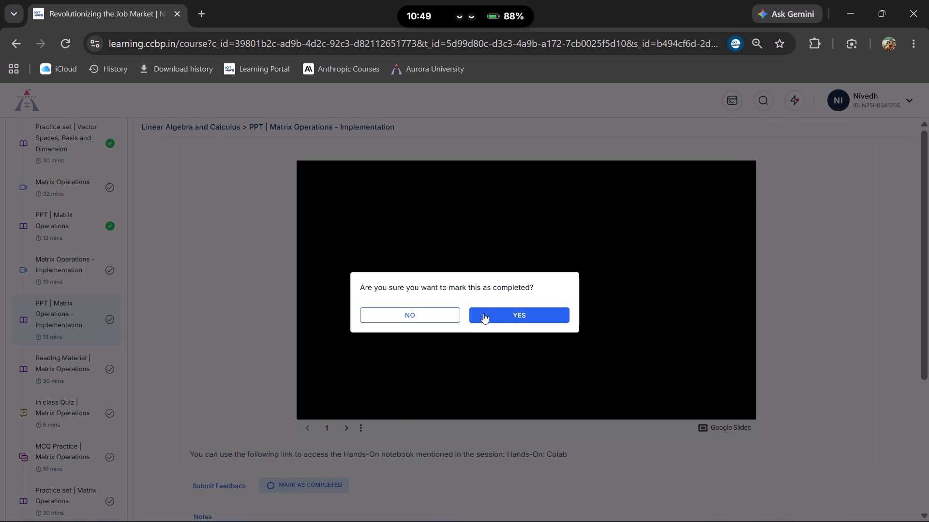
click(479, 314)
Open "Reading Material | Matrix Operations" and continue past its first section to the multiple-choice questions.
click(65, 374)
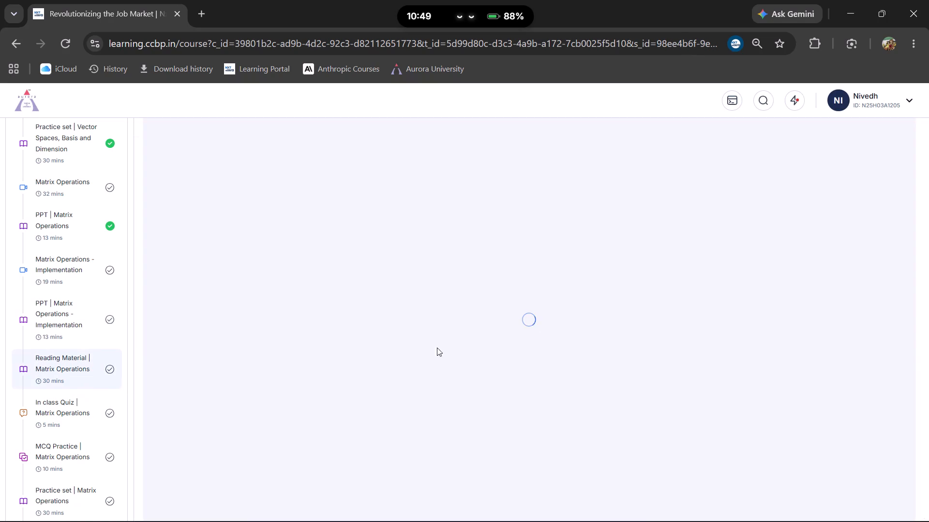
scroll(337, 434, down, 2)
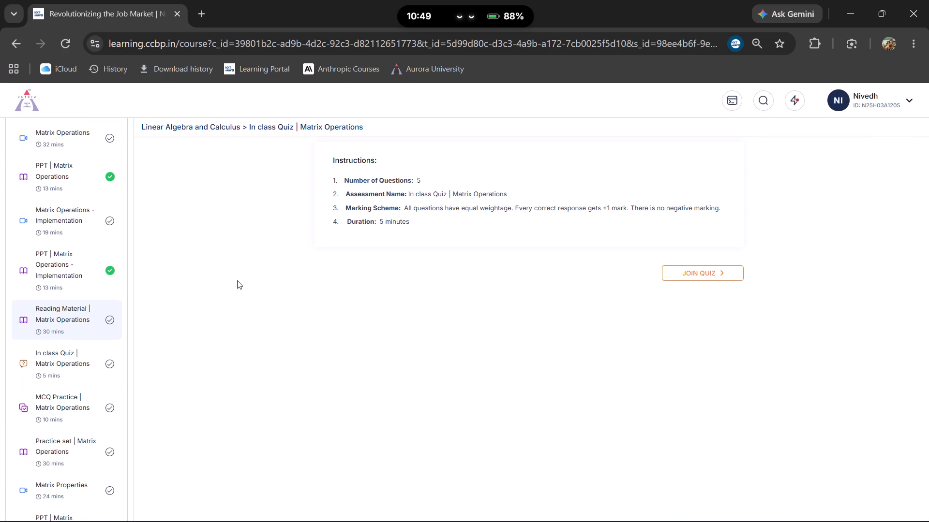
click(72, 272)
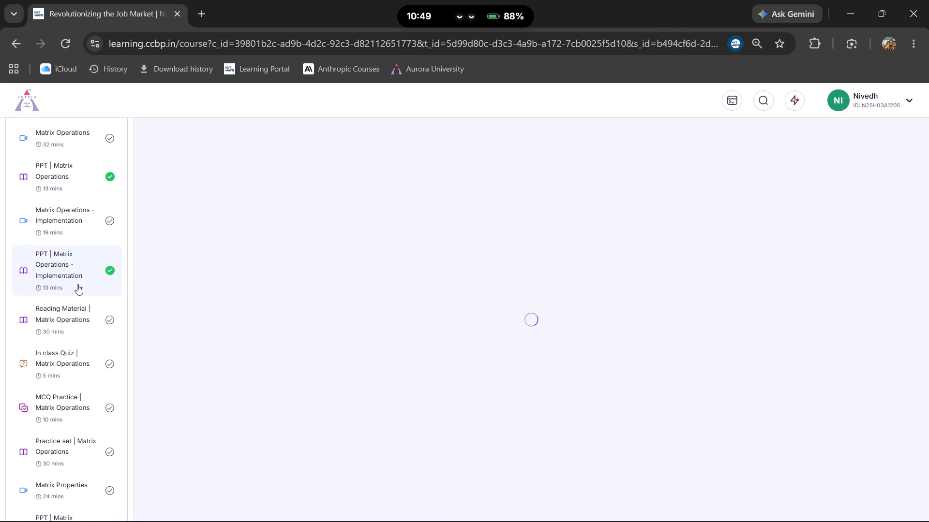
click(84, 301)
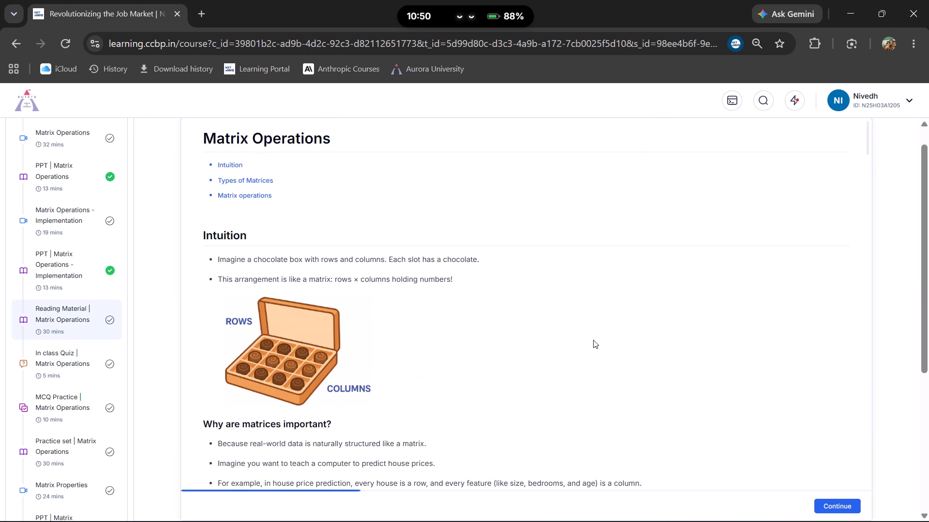
scroll(600, 334, down, 20)
scroll(600, 334, down, 20)
scroll(600, 334, down, 5)
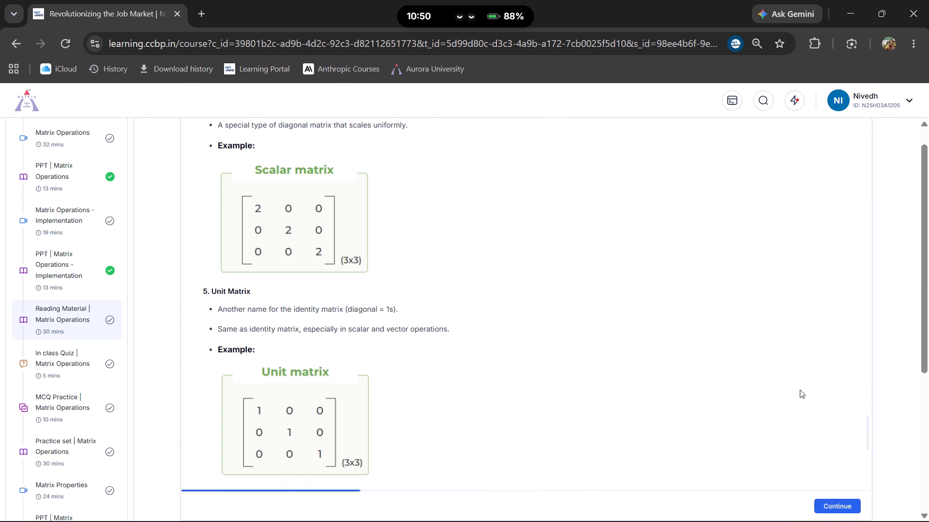
click(842, 517)
click(840, 513)
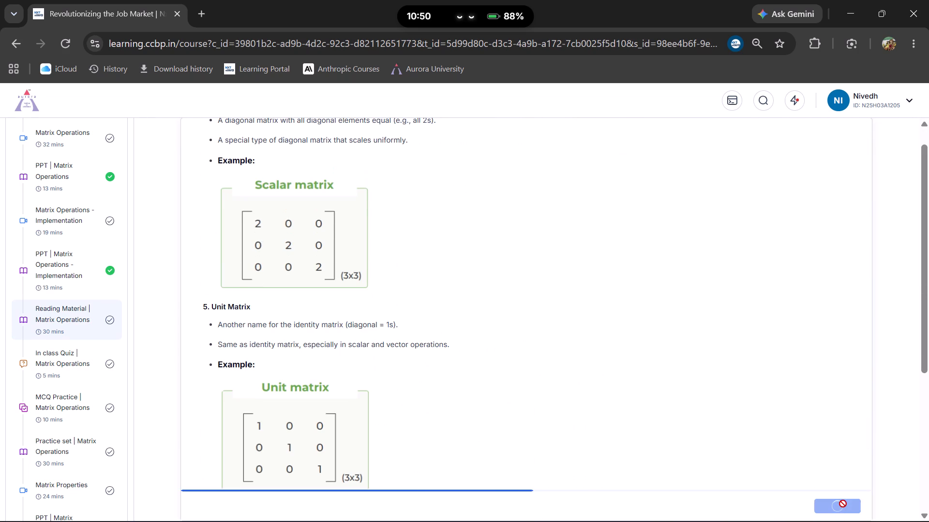
scroll(580, 361, up, 2)
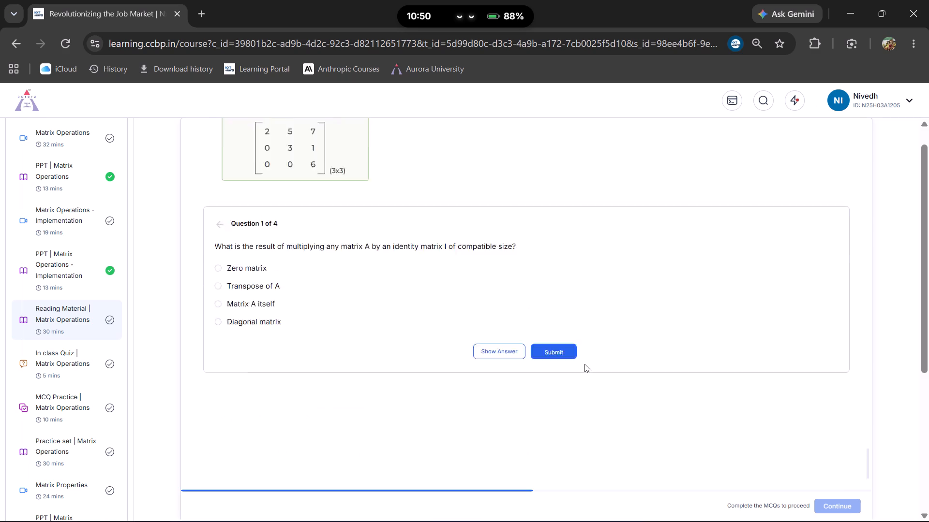
Look up question 1, about multiplying matrix A by an identity matrix, and its options with Google Lens.
click(851, 39)
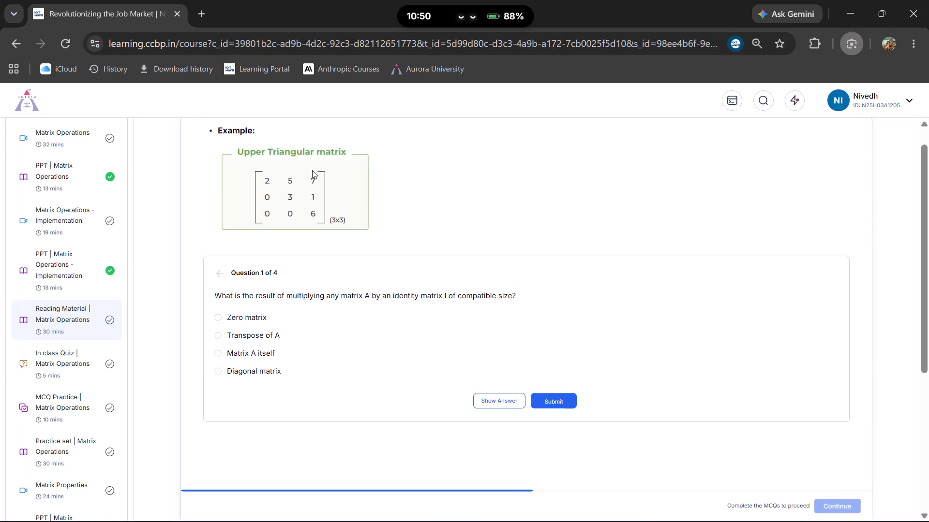
drag(207, 287, 499, 373)
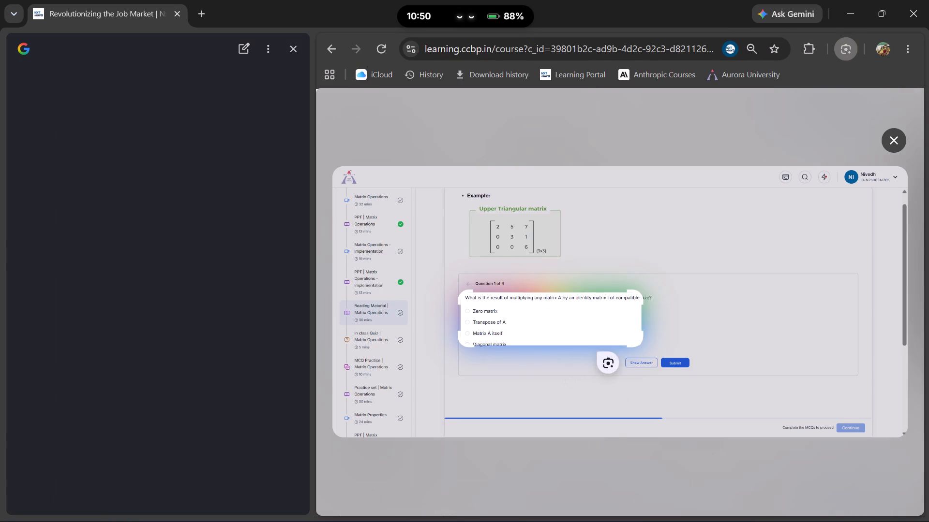
drag(639, 340, 658, 354)
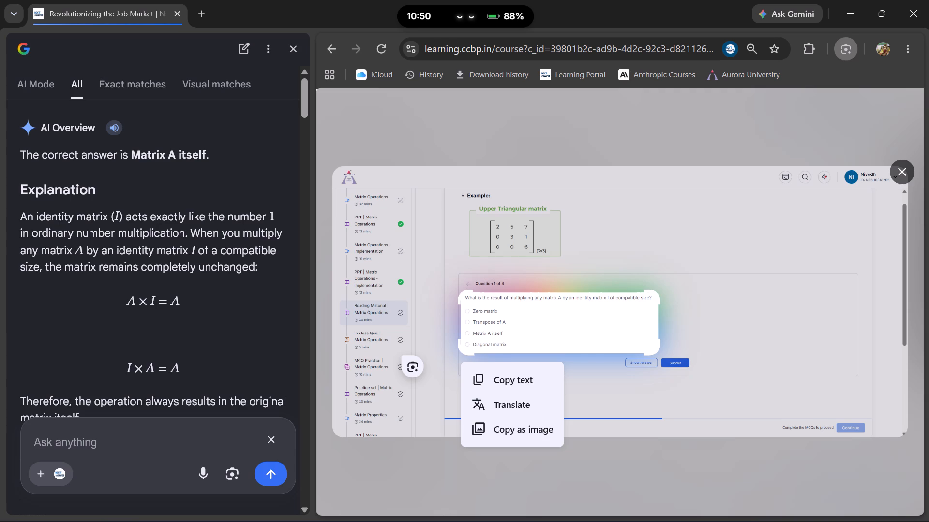
click(903, 168)
Submit "Matrix A itself" as the answer to question 1 and advance to question 2.
click(537, 313)
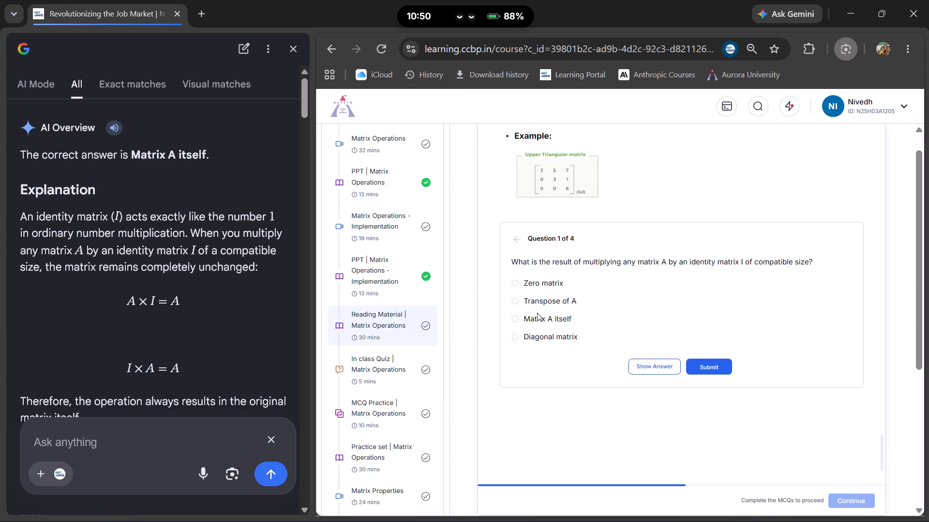
click(543, 314)
click(703, 366)
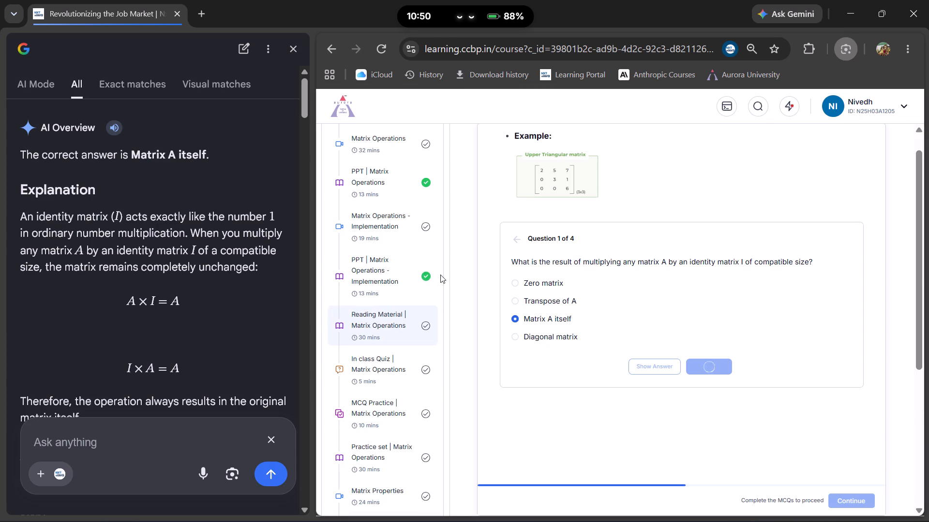
click(694, 368)
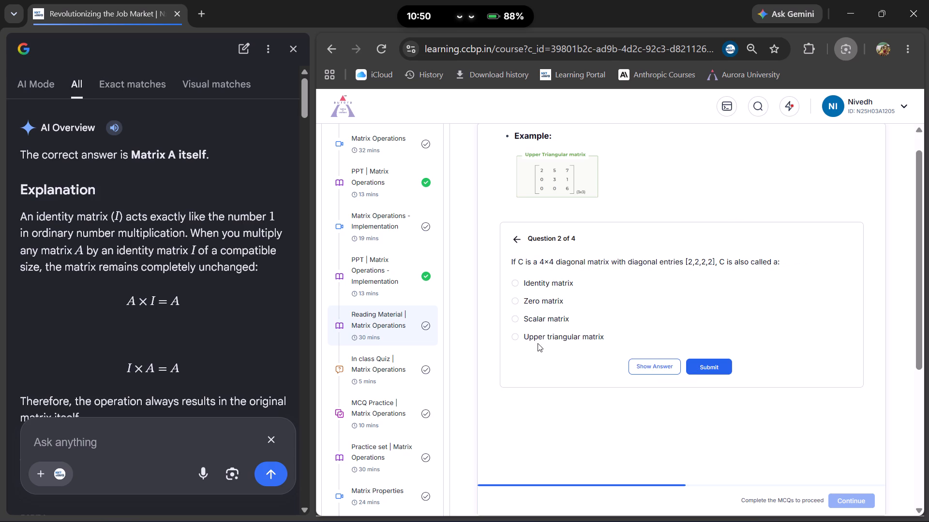
Submit "Upper triangular matrix" as the answer to question 2 and advance to question 3.
click(570, 336)
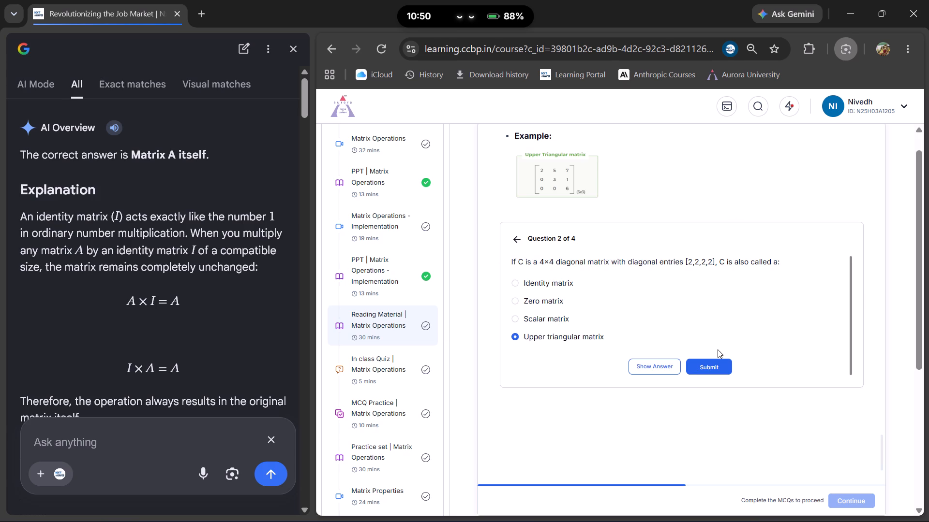
double_click(715, 358)
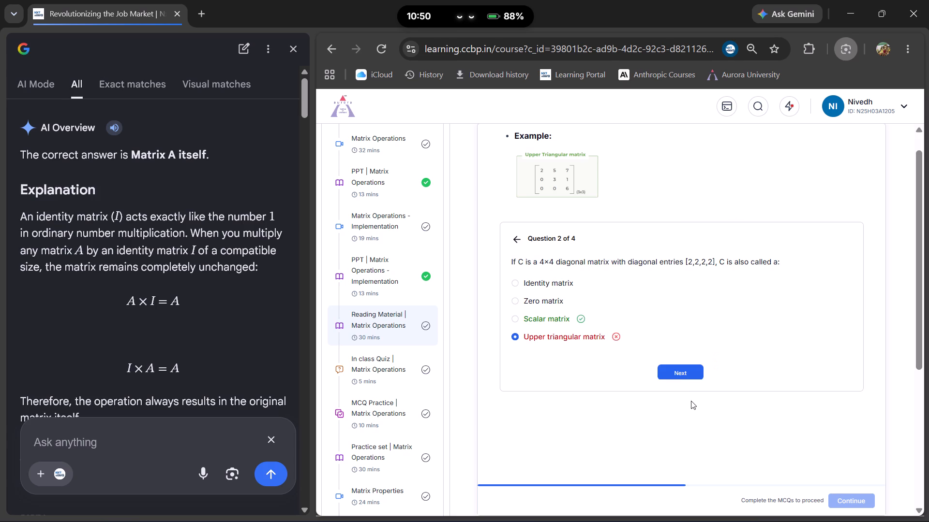
click(684, 377)
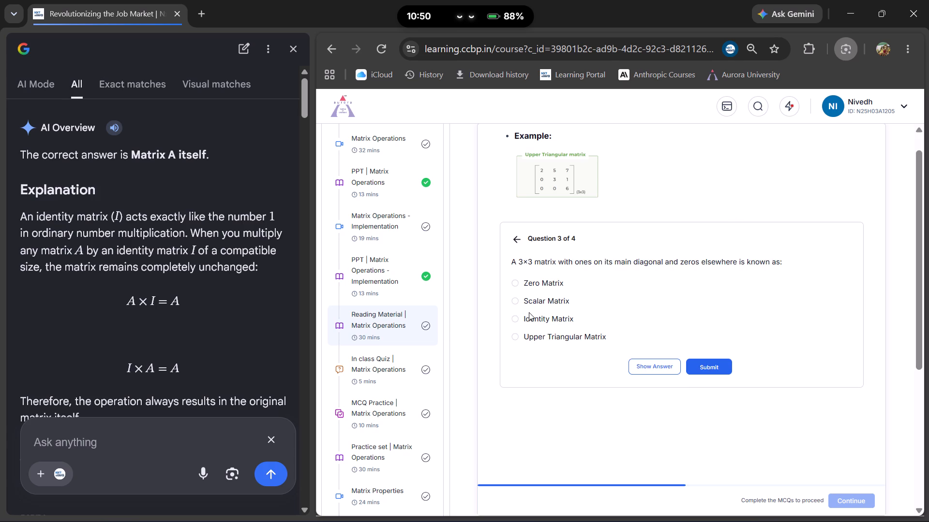
Ask Google's assistant about question 3 on the current page with the prompt "answer".
click(220, 451)
text(answer)
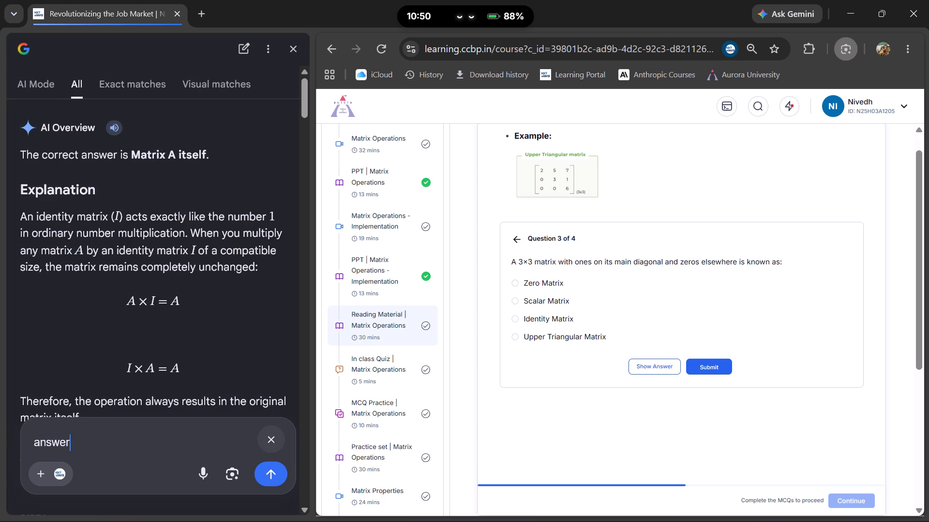
key(Return)
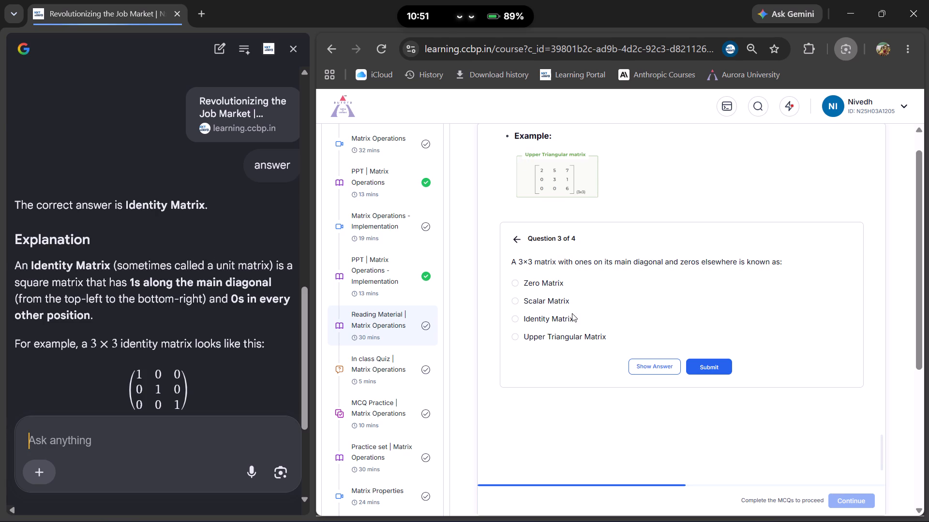
Submit "Identity Matrix" as the answer to question 3.
click(552, 324)
click(703, 359)
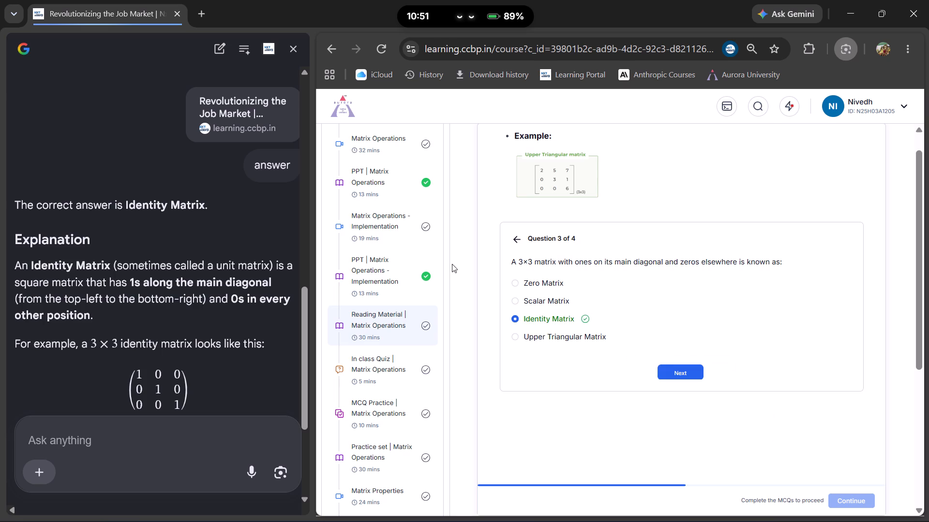
Advance to question 4 and submit "Must be identical in shape" as the answer.
click(669, 365)
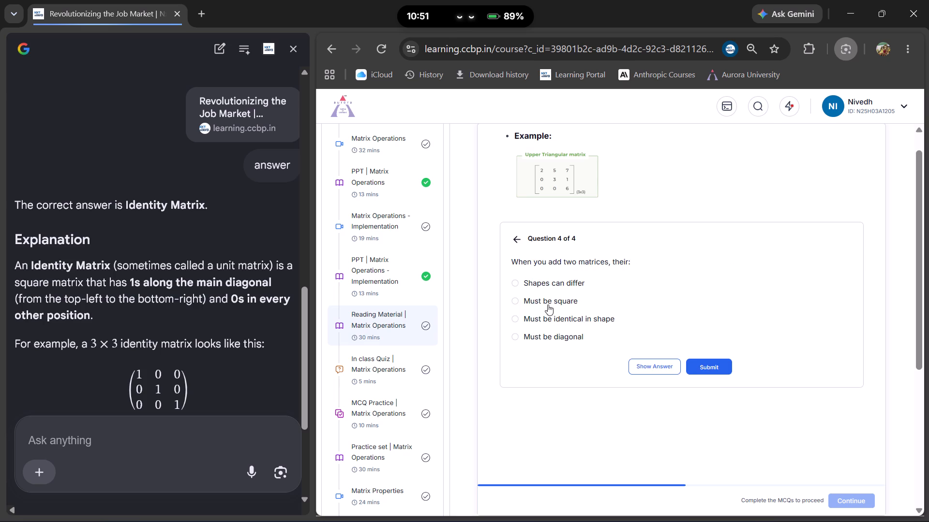
click(555, 320)
click(707, 367)
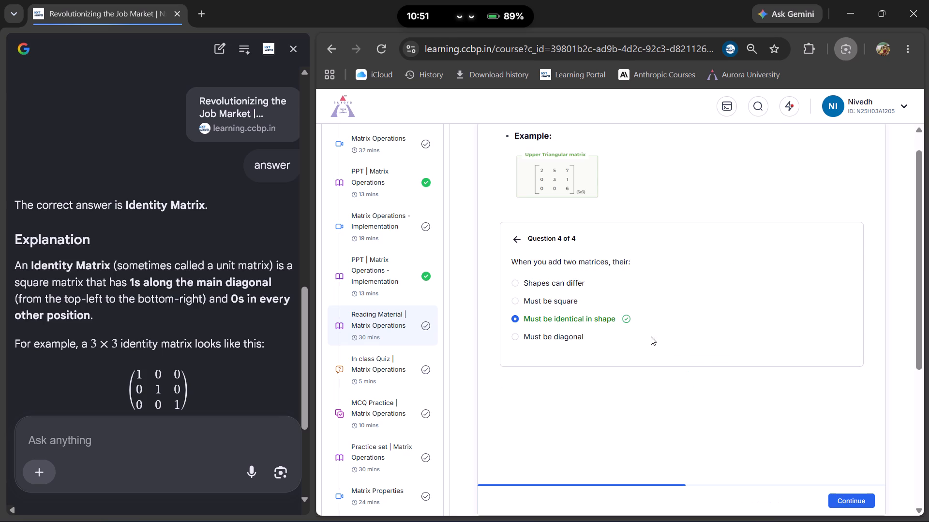
Continue the Matrix Operations reading material through the Scalar and Matrix Operations Comparison section to the next question set.
click(839, 497)
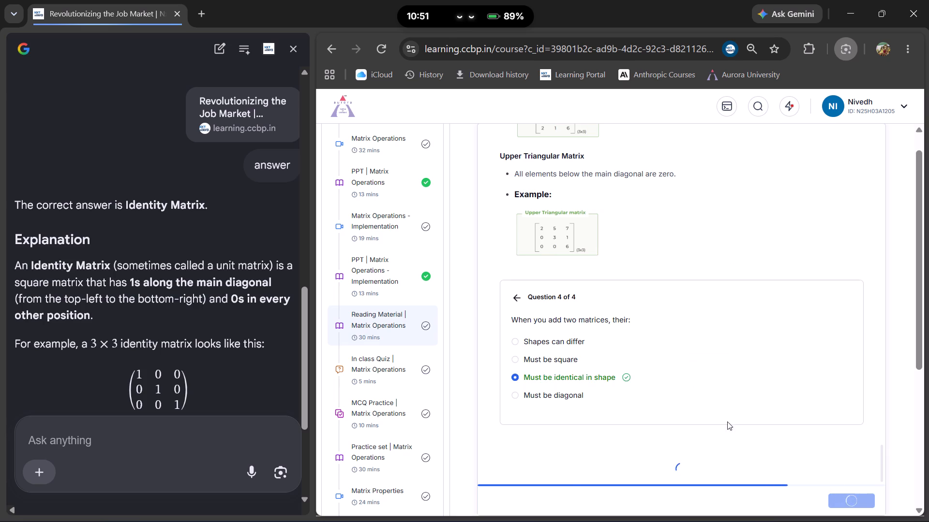
scroll(695, 382, down, 5)
click(867, 498)
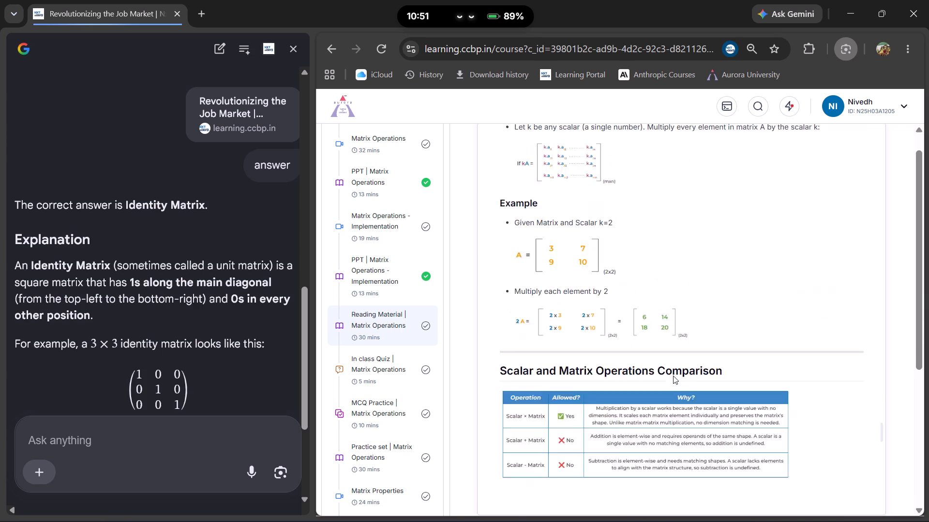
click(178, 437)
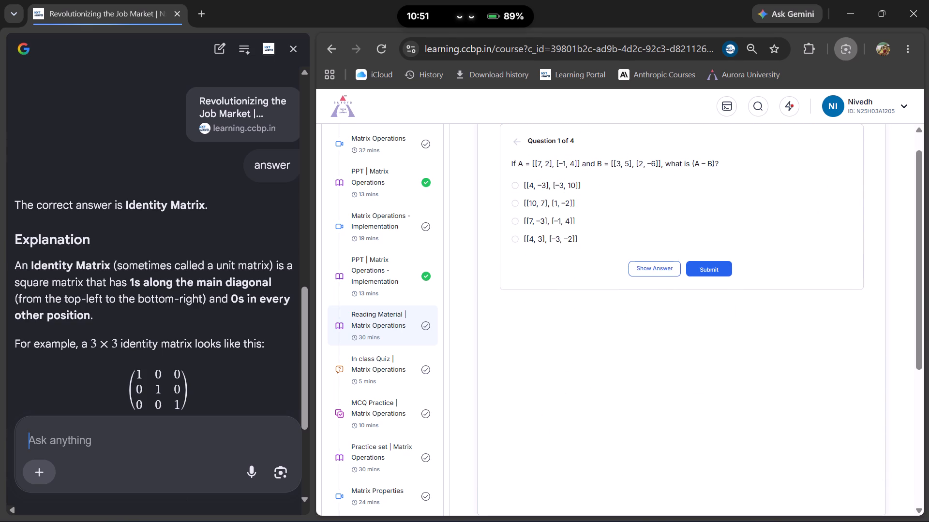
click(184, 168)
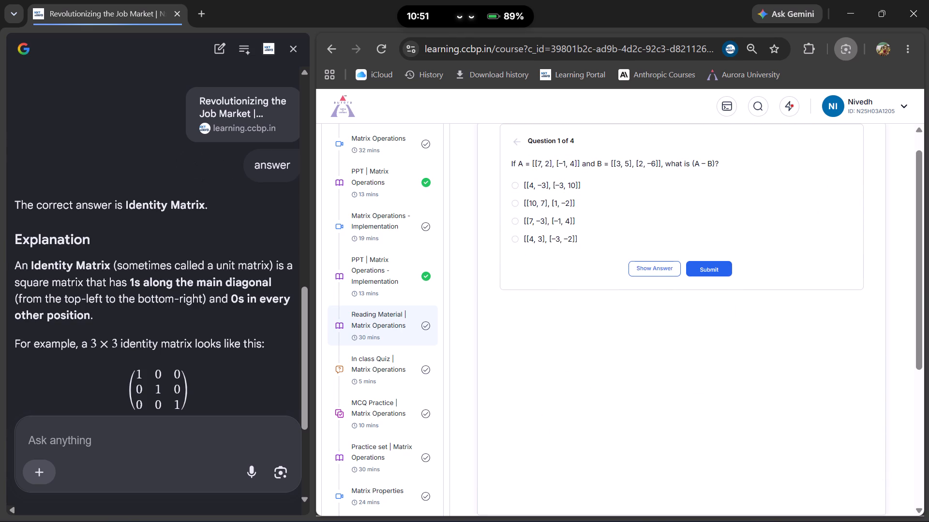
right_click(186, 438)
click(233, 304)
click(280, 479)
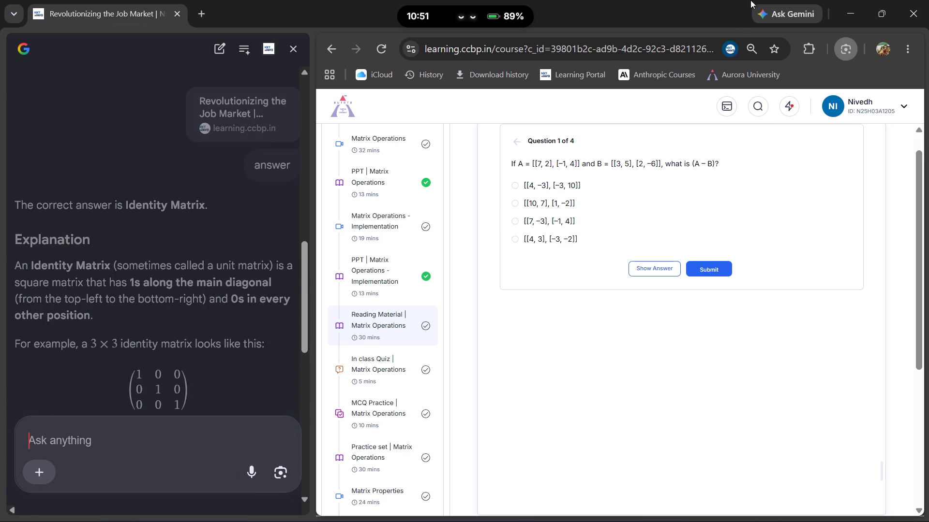
Switch to the Diwali greeting in Canva and undo the latest changes to the "Wishing you a very" text.
click(848, 0)
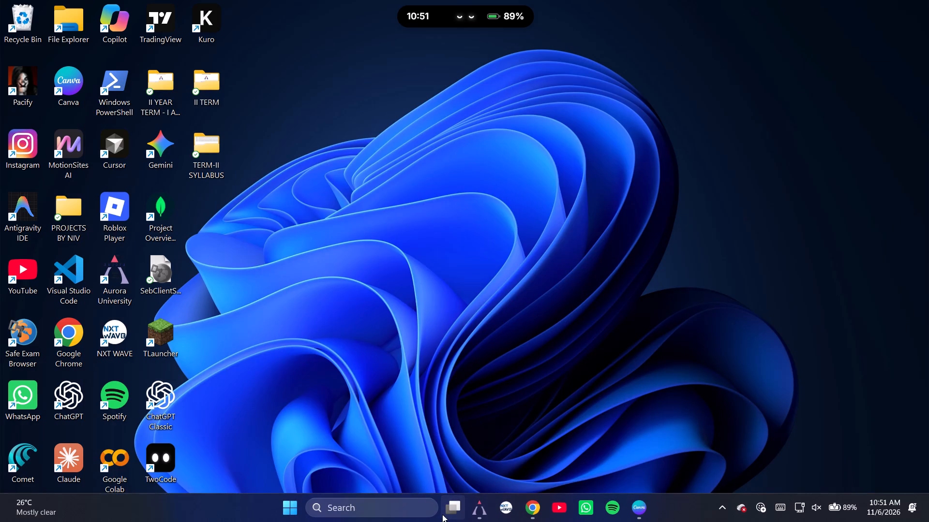
click(454, 513)
click(530, 169)
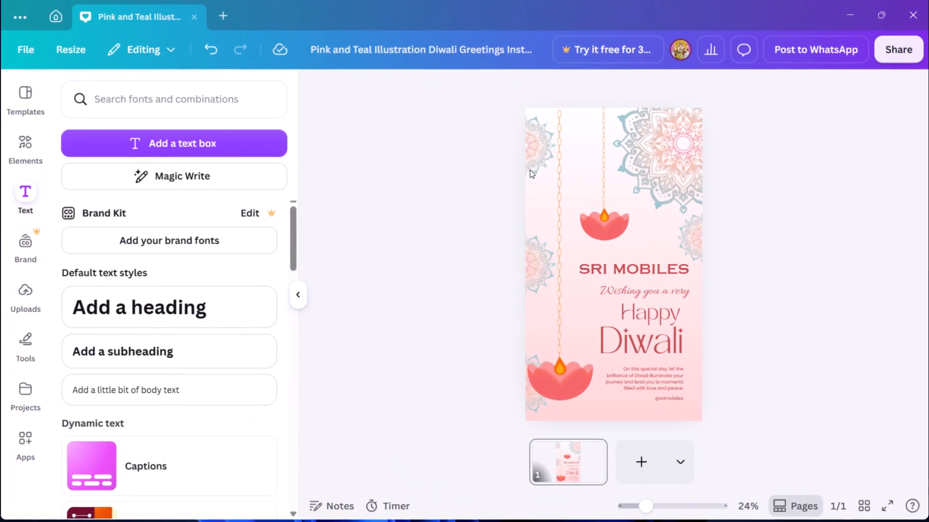
click(694, 292)
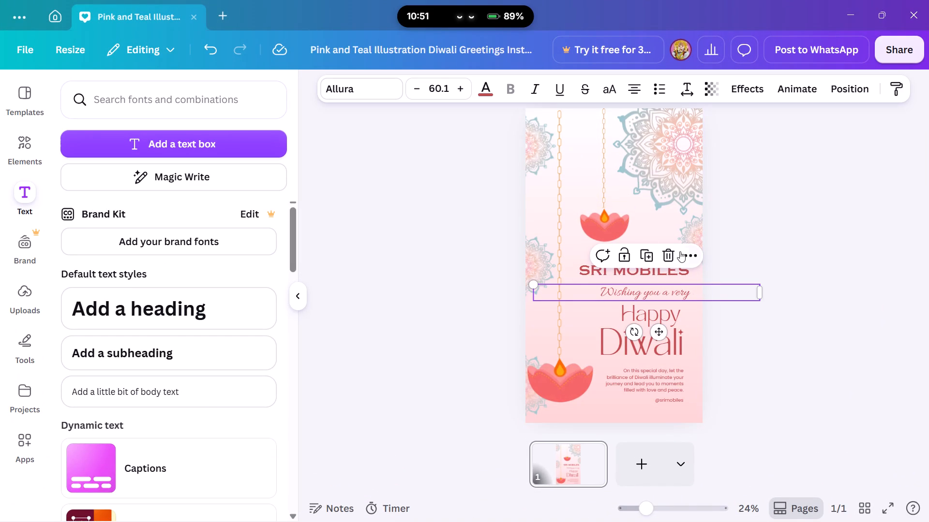
click(915, 282)
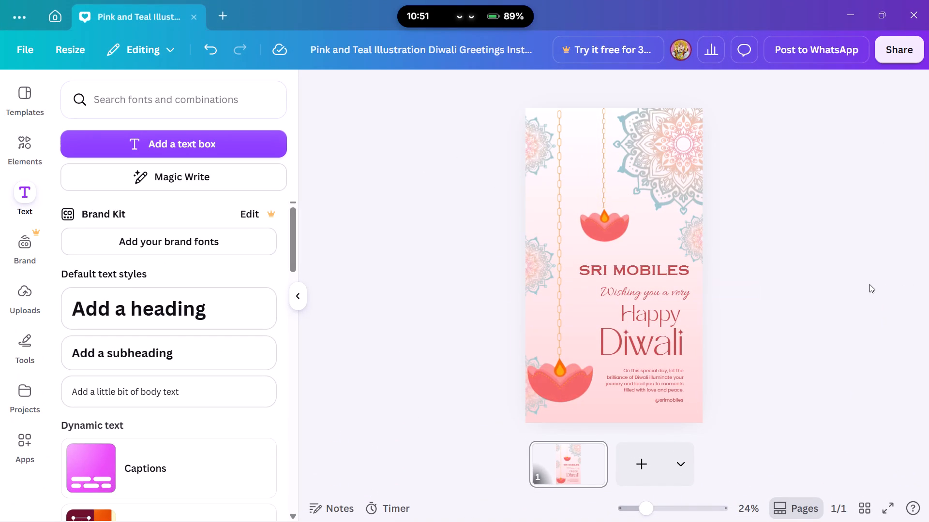
key(ctrl+z)
key(ctrl+z)
key(ctrl+z)
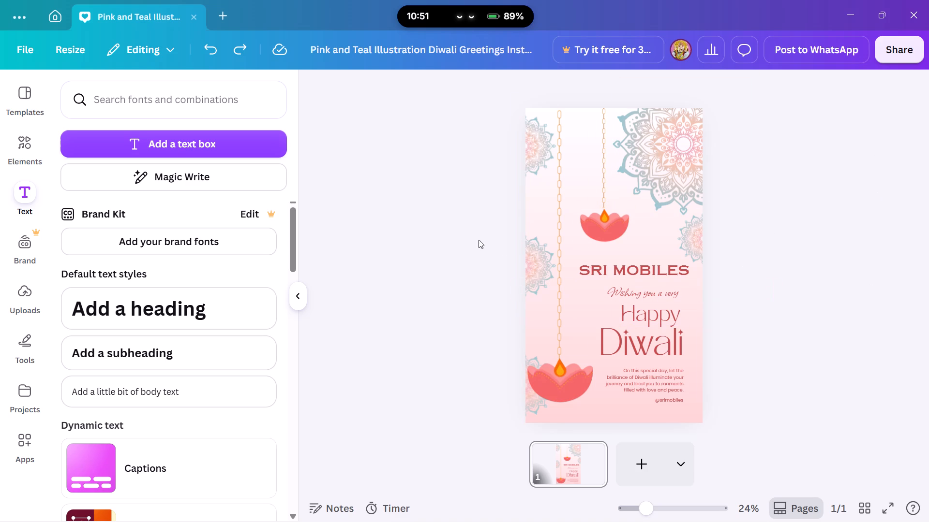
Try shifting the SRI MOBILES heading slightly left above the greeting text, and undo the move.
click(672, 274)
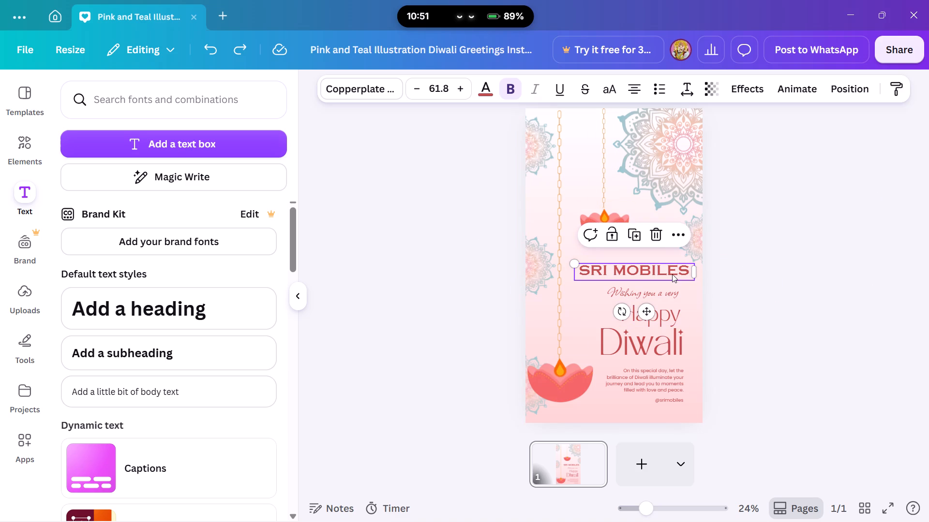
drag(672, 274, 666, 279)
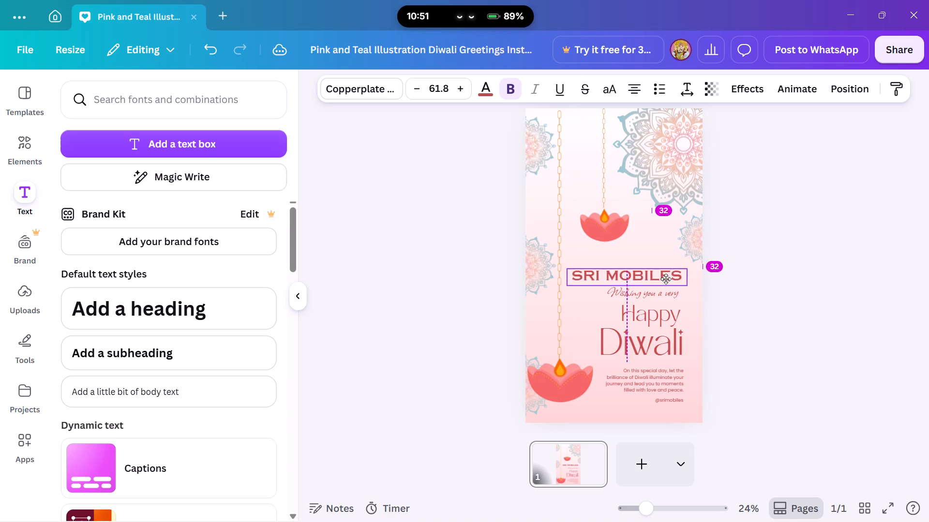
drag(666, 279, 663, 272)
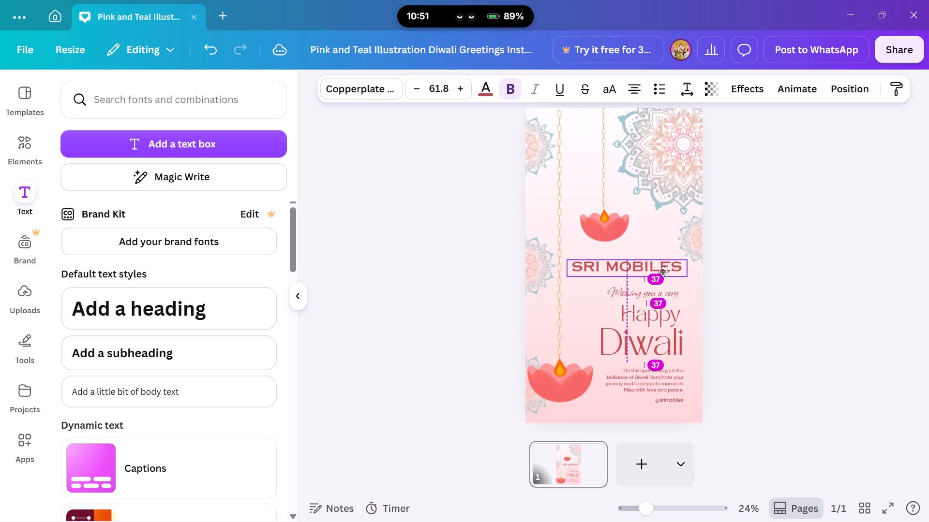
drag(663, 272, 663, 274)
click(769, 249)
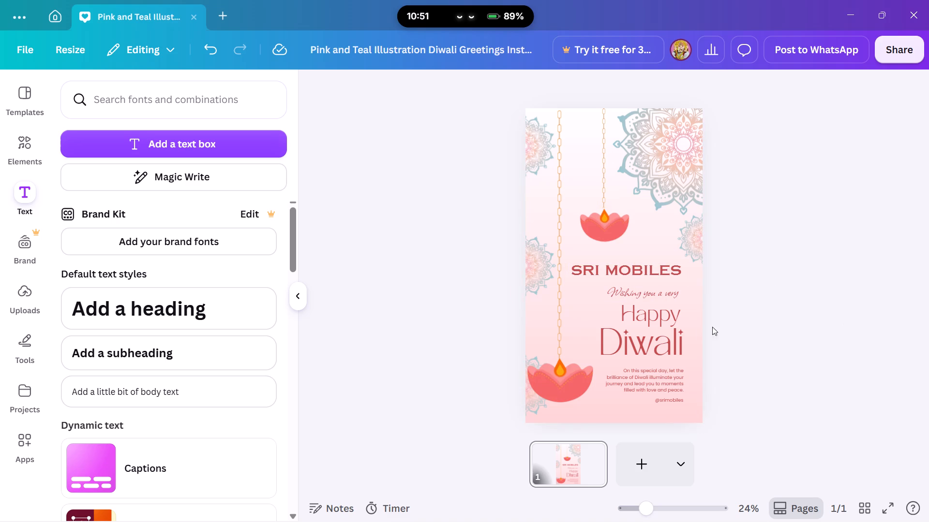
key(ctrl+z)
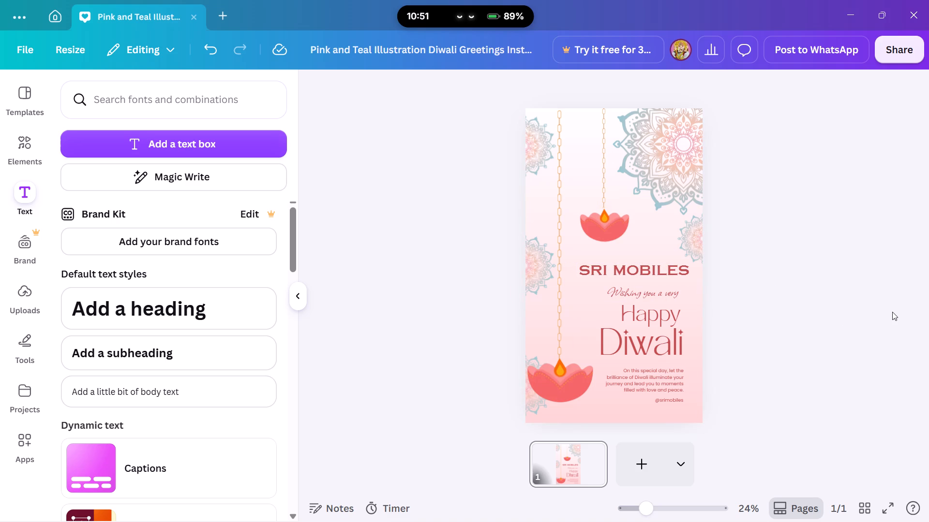
Shrink the small mandala on the design's right edge slightly from its upper-left corner.
click(712, 244)
click(694, 239)
drag(680, 212, 686, 219)
click(706, 238)
click(761, 210)
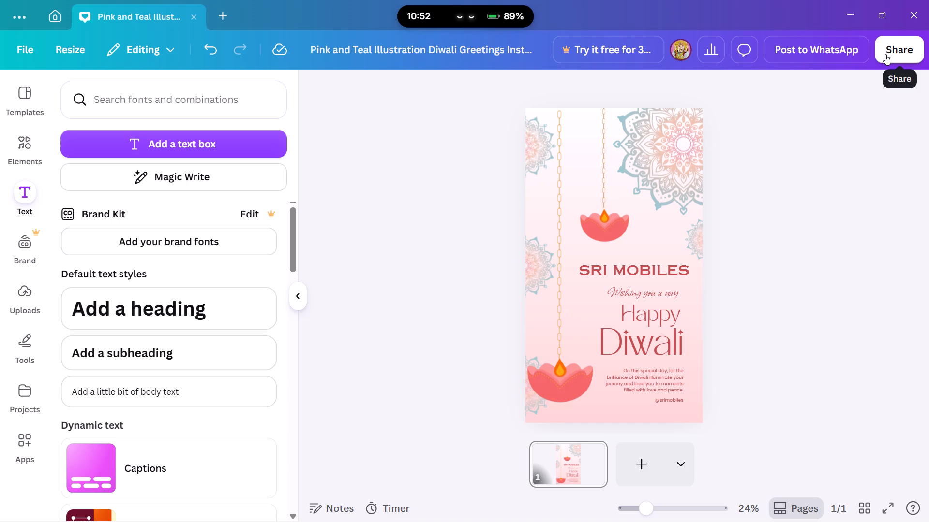
Open the design's download settings and set the file type to JPG.
click(920, 46)
scroll(782, 275, down, 2)
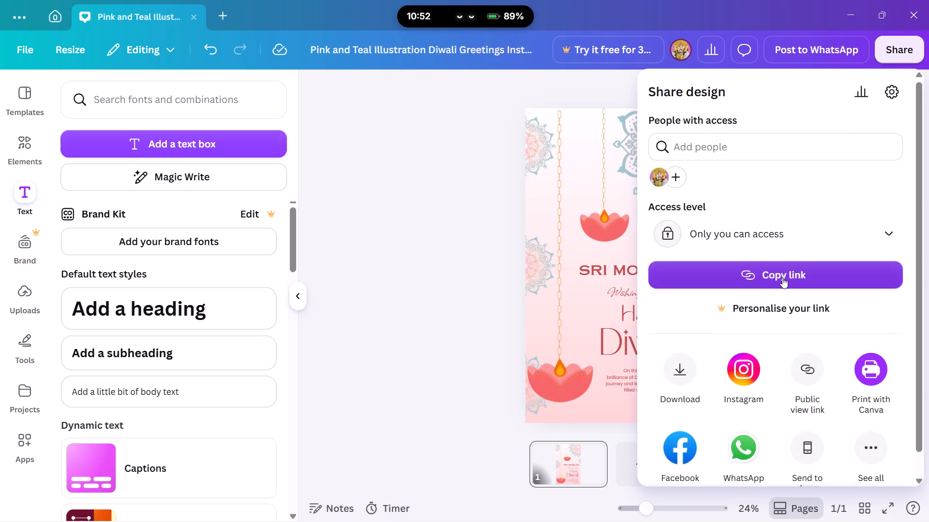
click(693, 365)
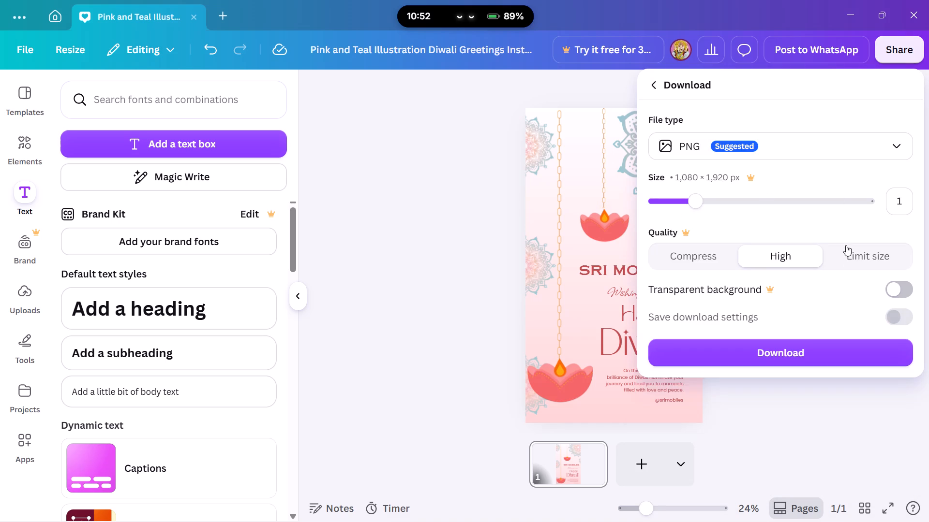
click(734, 153)
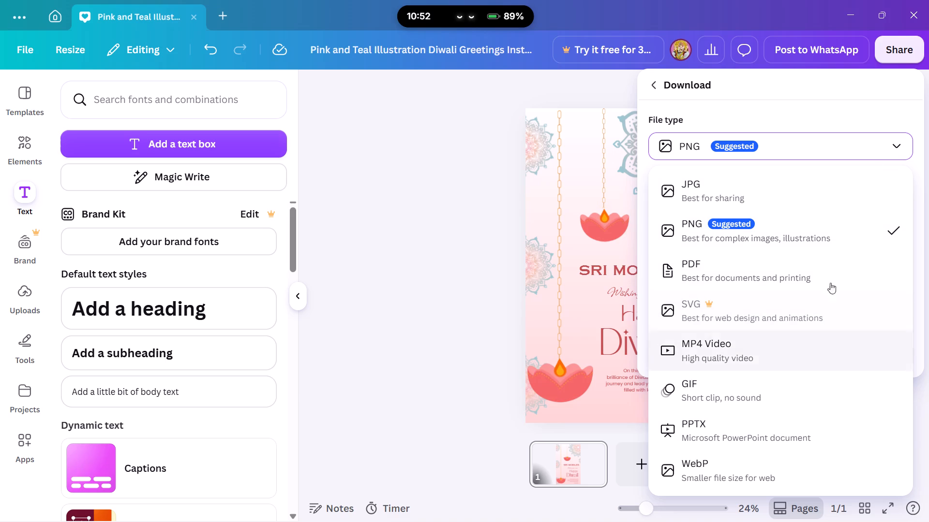
click(832, 188)
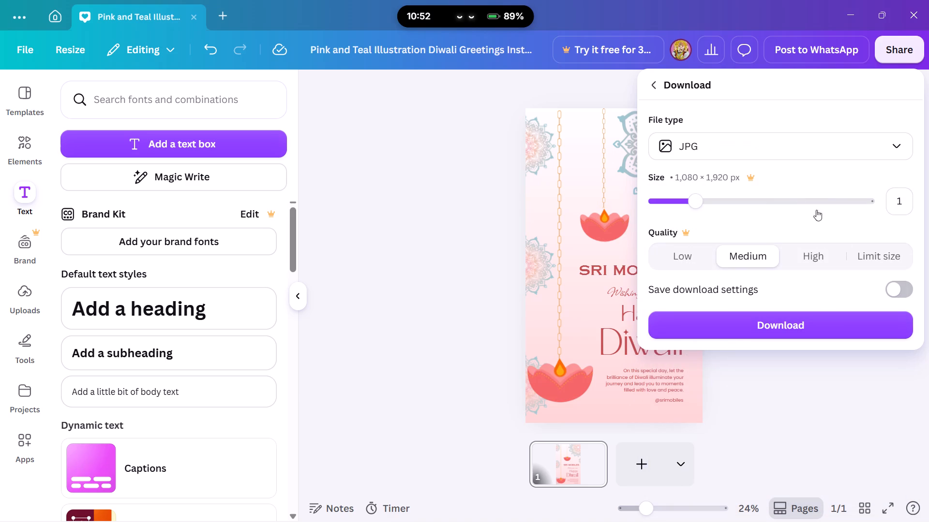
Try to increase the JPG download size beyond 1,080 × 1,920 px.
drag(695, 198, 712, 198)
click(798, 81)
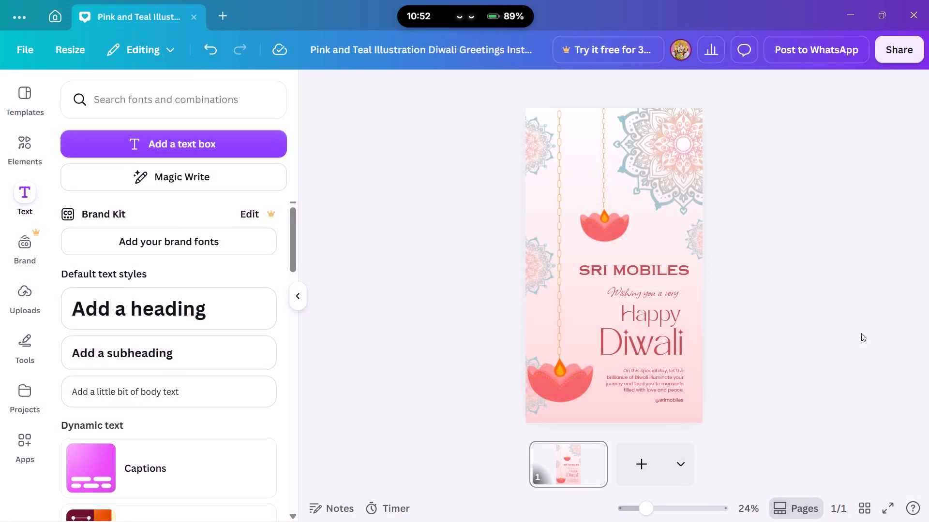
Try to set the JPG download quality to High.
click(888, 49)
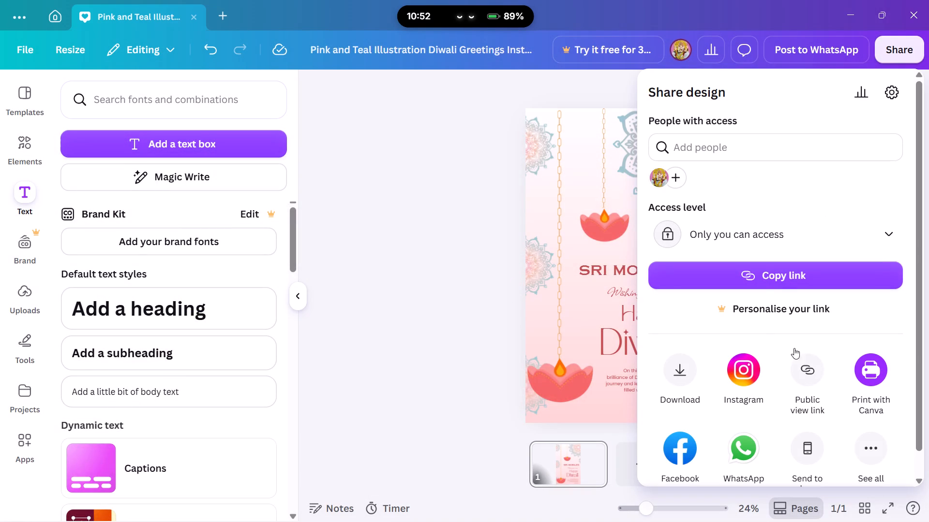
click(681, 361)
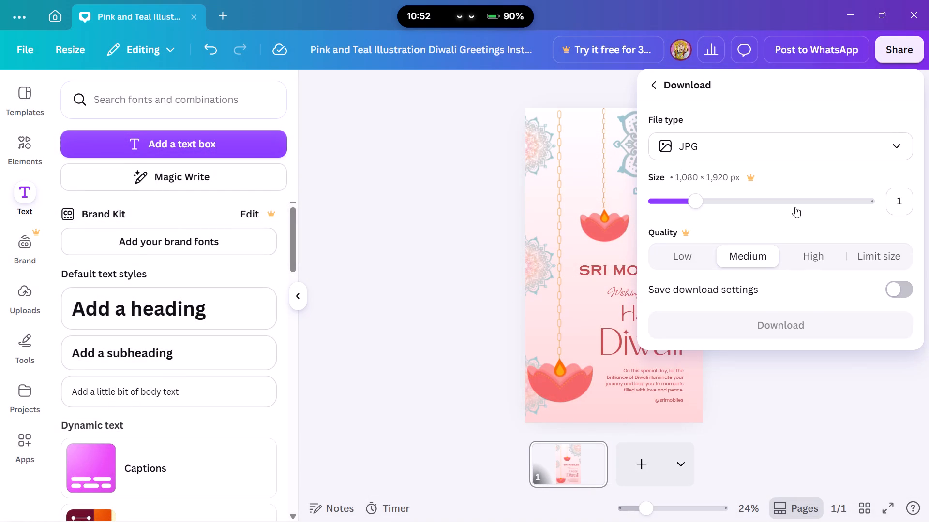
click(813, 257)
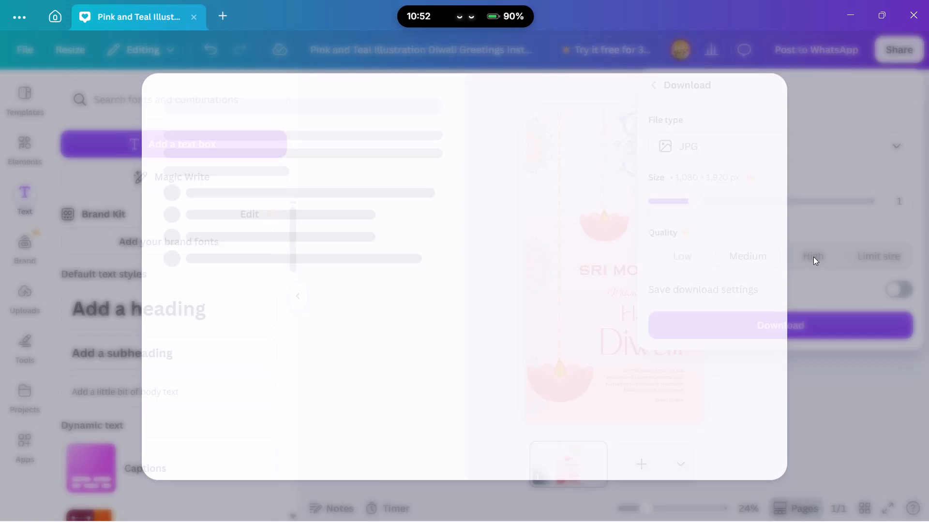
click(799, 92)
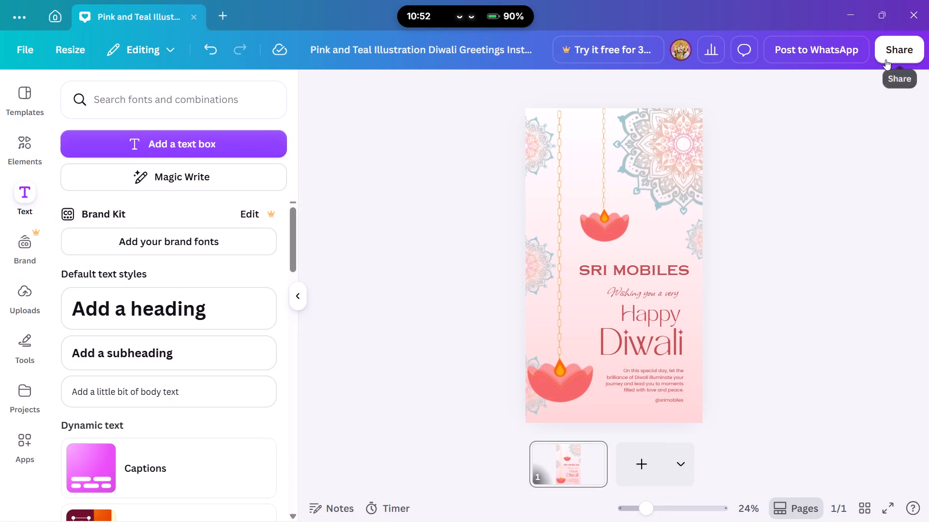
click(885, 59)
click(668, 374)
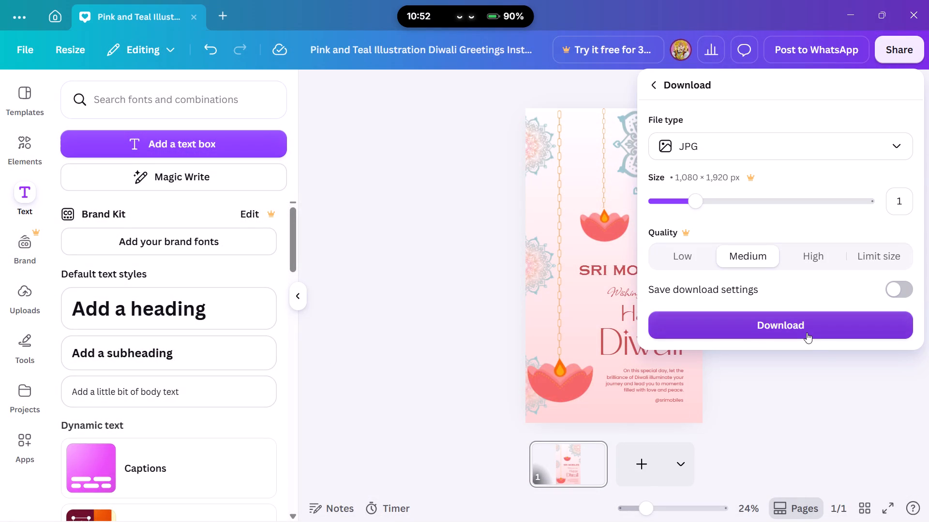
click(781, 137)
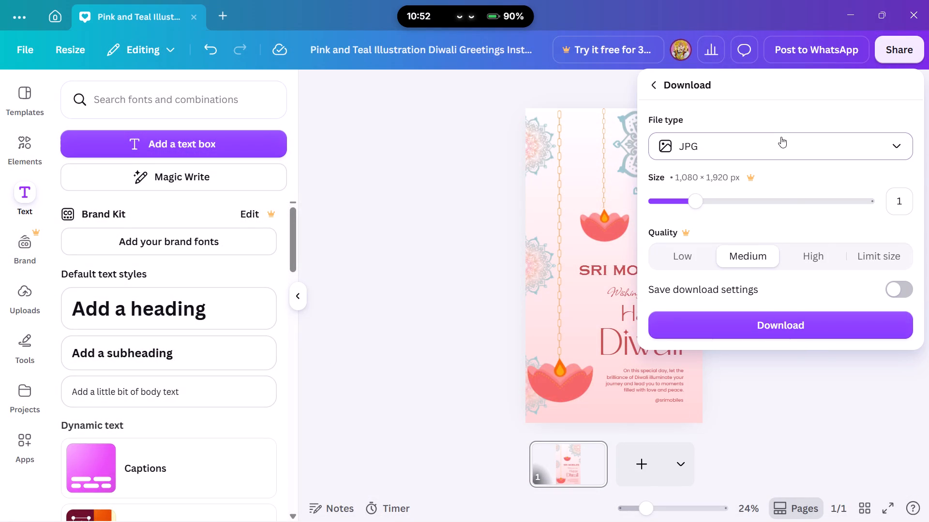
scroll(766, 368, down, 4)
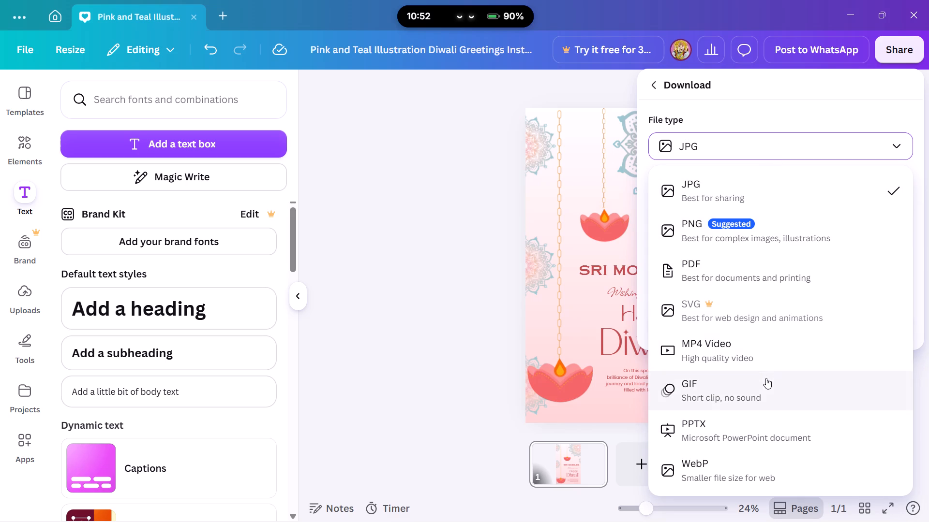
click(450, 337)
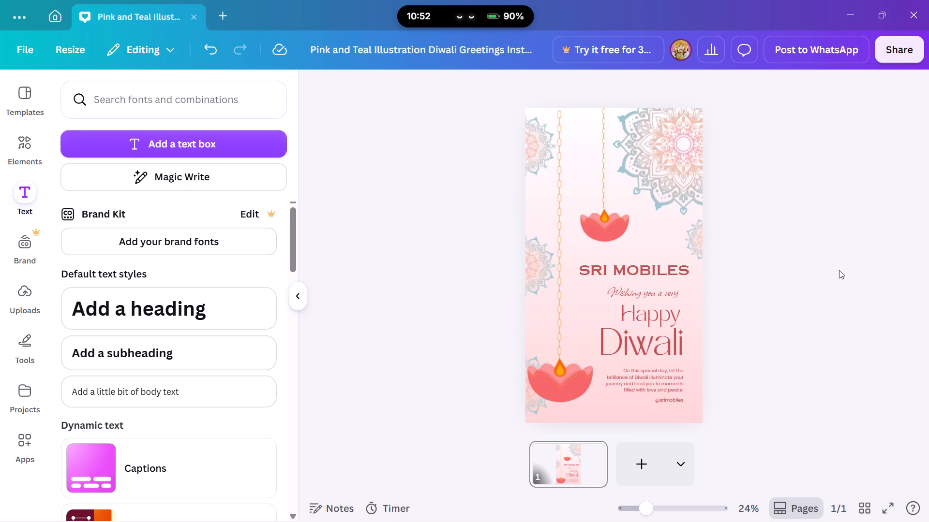
Download the Diwali greeting design as a JPG at 1,080 × 1,920 px with Medium quality.
click(894, 59)
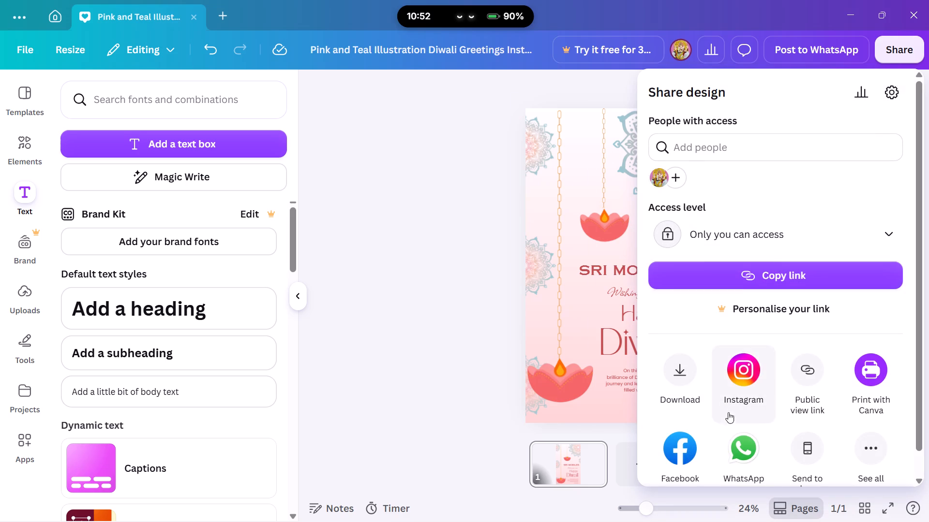
click(675, 377)
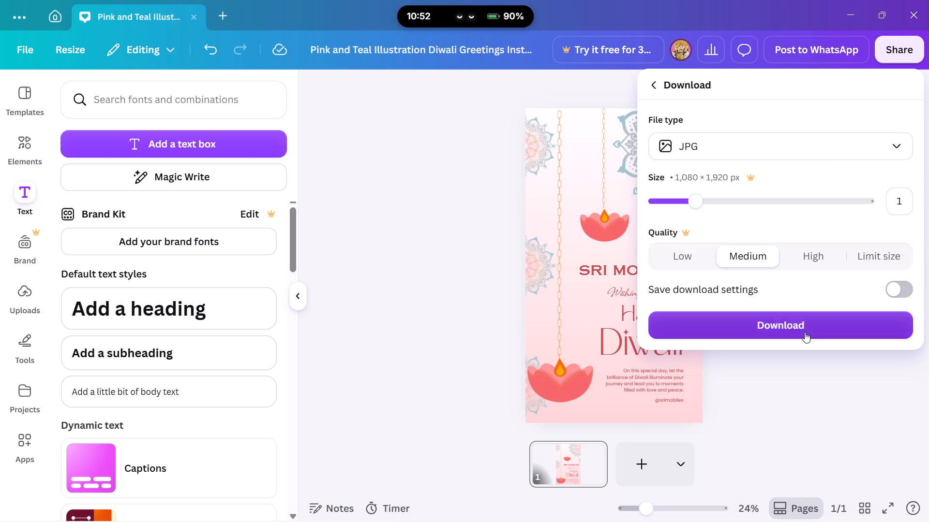
click(805, 332)
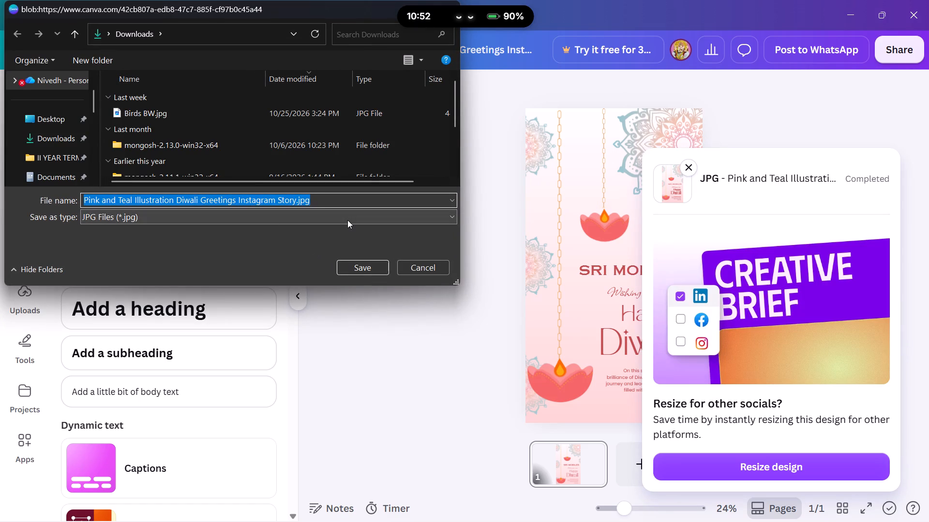
Name the downloaded JPG file "Sri Mobiles Happy Diwali" for saving in the Downloads folder.
key(BackSpace)
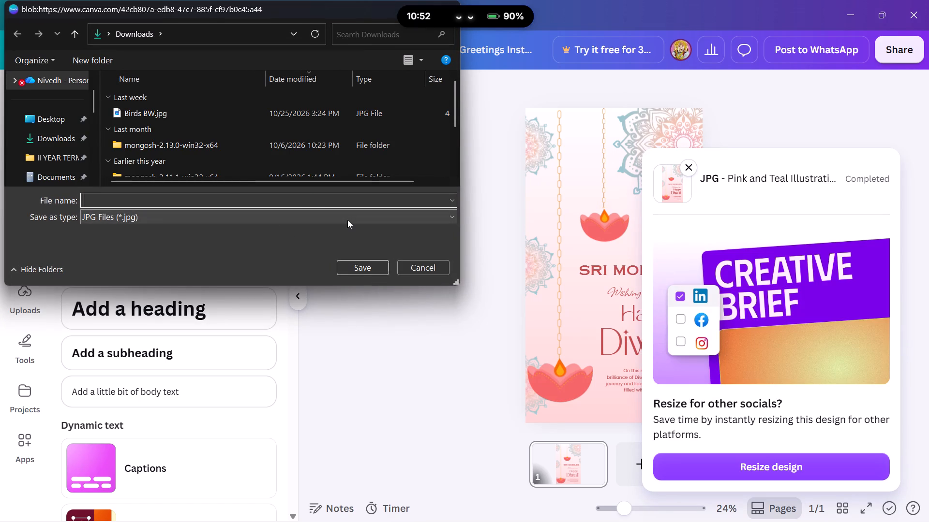
key(shift+s)
key(r)
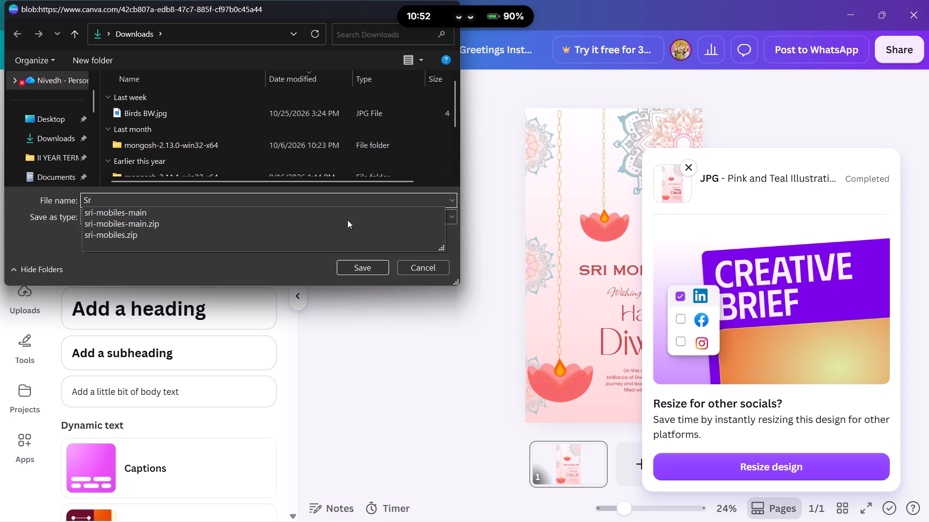
key(i)
key(space)
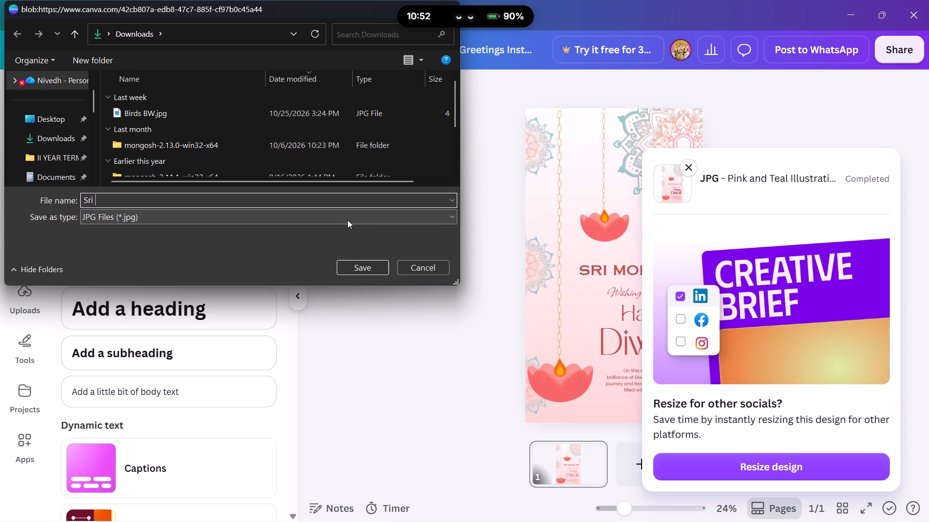
text(Mobil)
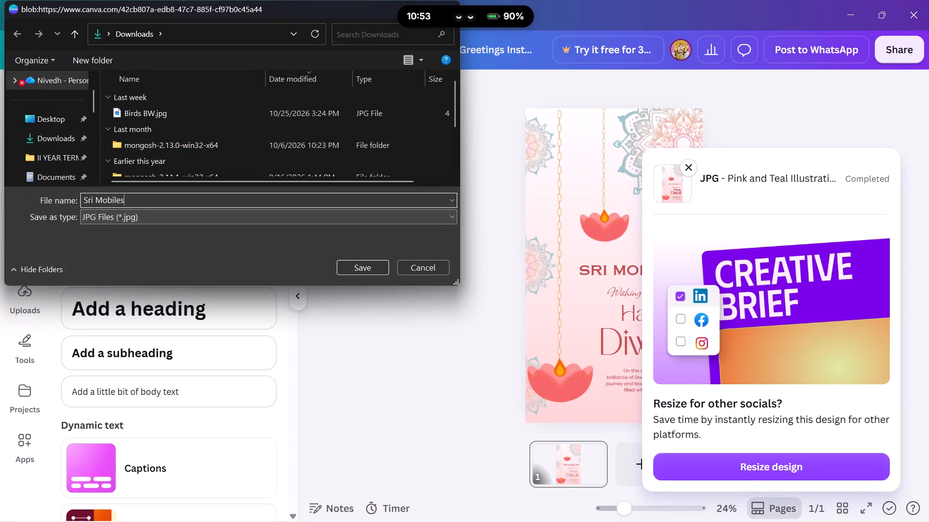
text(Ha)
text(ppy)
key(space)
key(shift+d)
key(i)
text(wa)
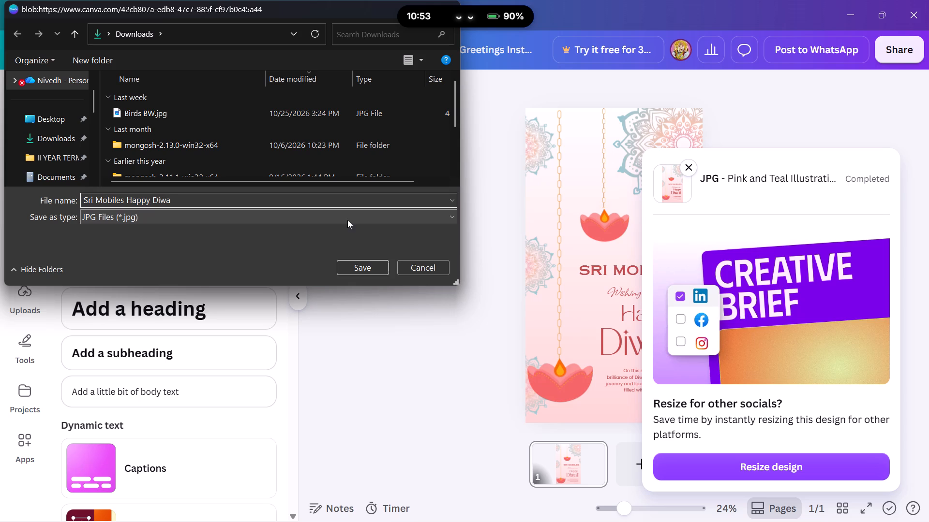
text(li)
Save the Diwali greeting JPG in the Downloads folder and dismiss the completed-download notice.
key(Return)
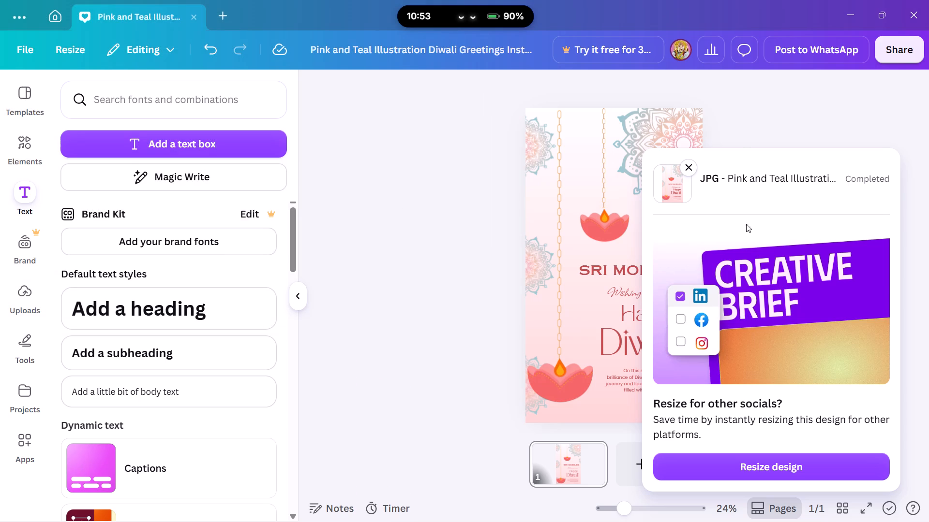
click(689, 163)
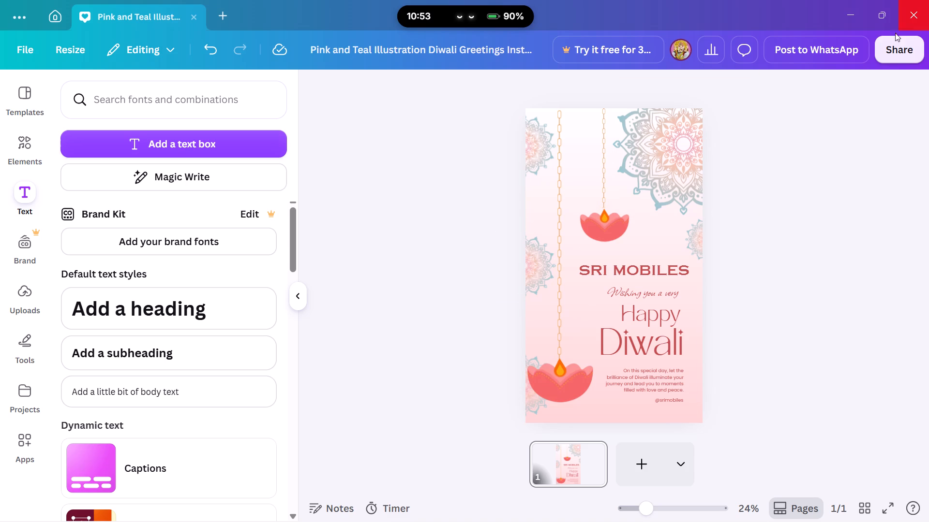